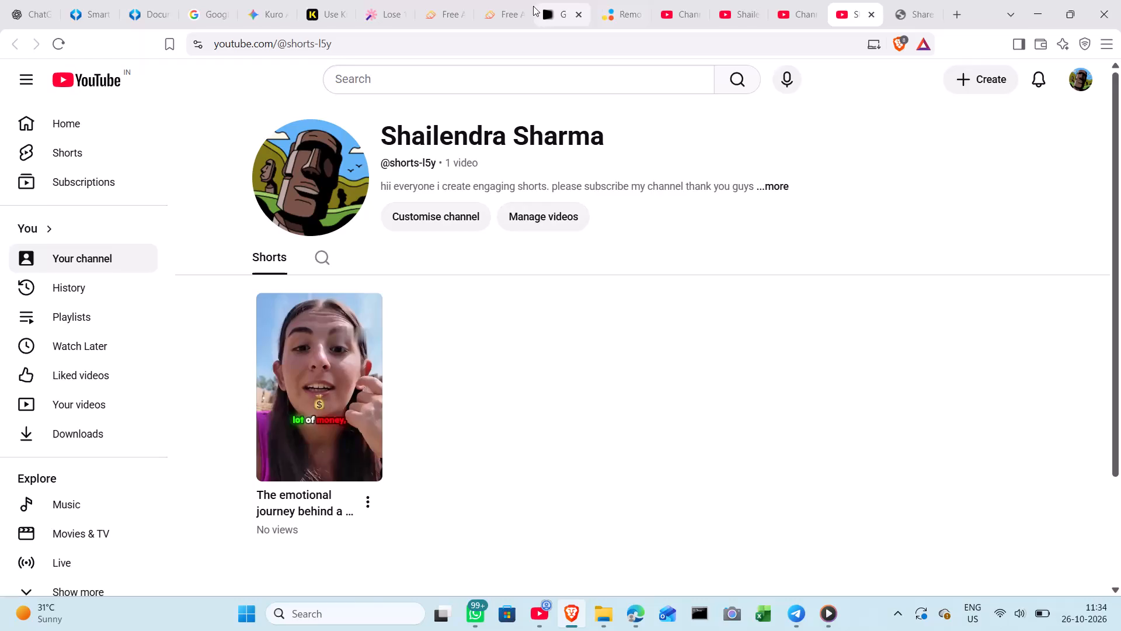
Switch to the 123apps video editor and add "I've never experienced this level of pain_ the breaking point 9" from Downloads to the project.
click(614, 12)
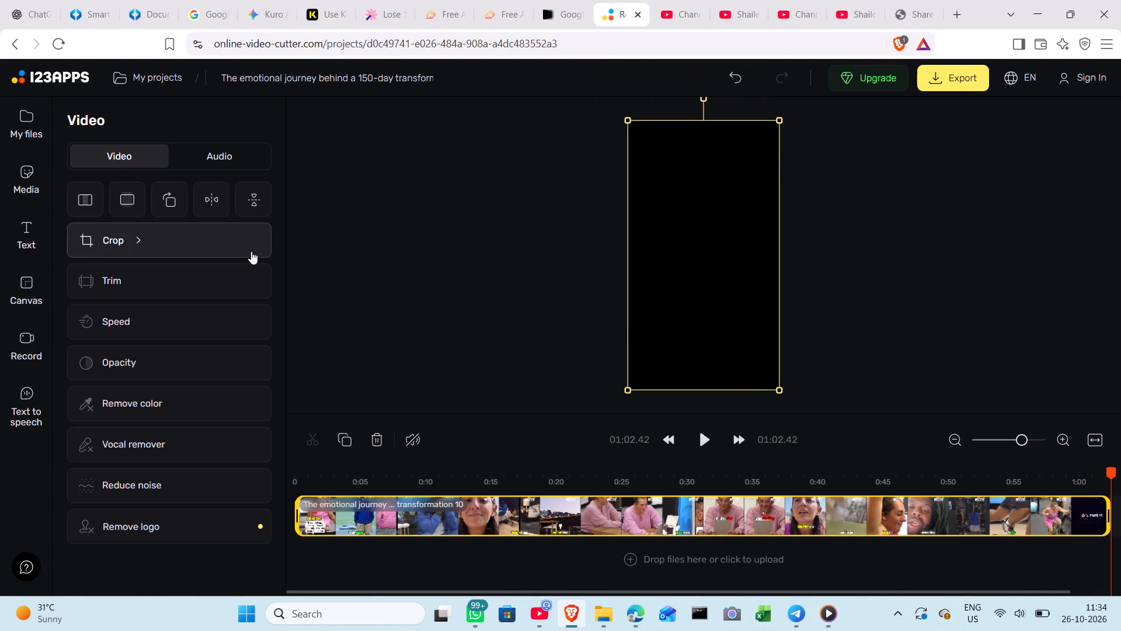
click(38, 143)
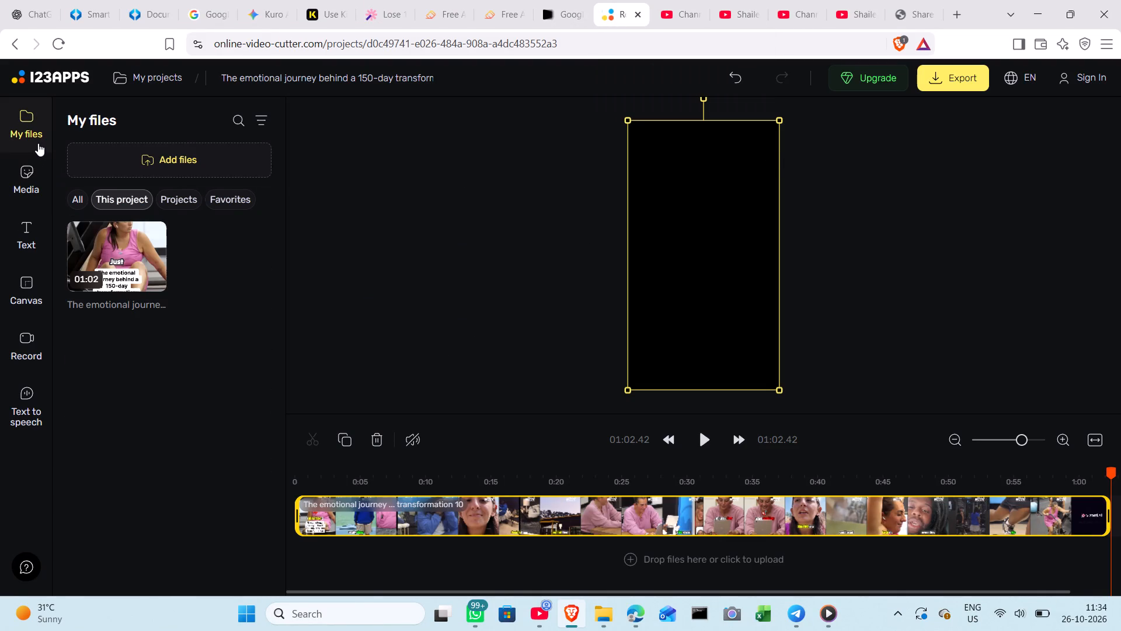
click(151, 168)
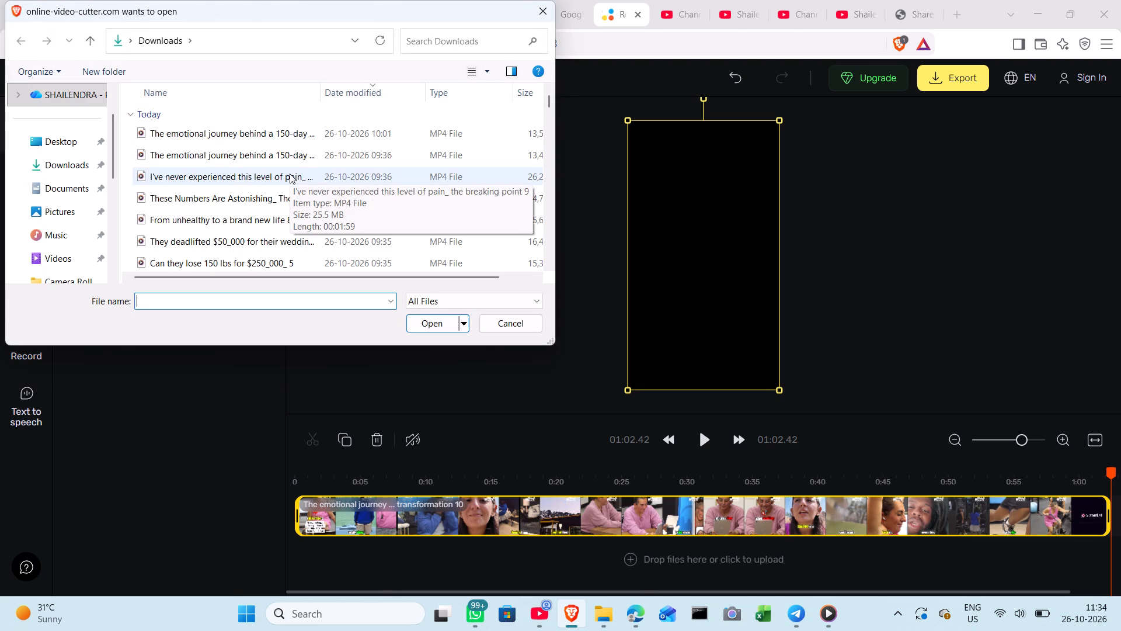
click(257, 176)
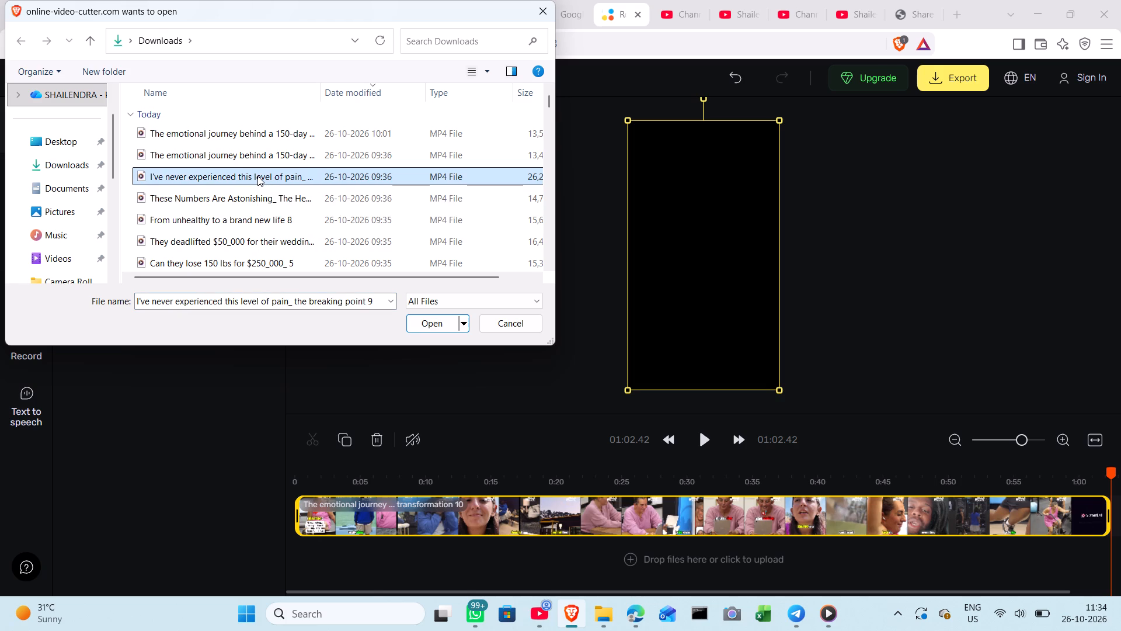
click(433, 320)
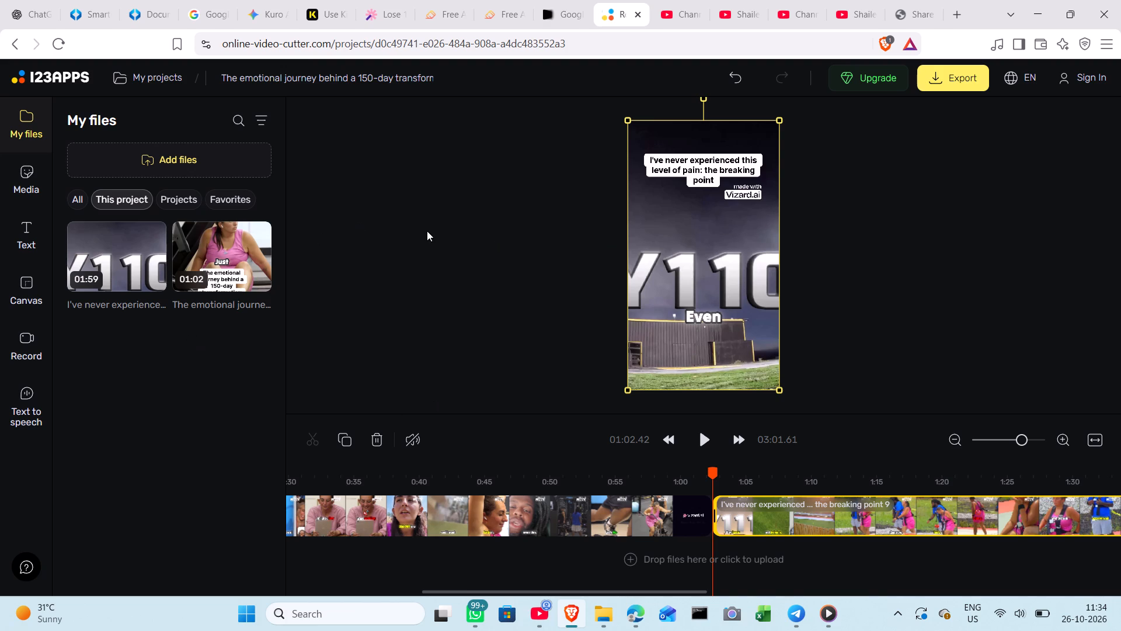
Try to move the "made with Vizard.ai" watermark within the second clip, at the clip's start and at 01:05.06 on the timeline.
click(732, 189)
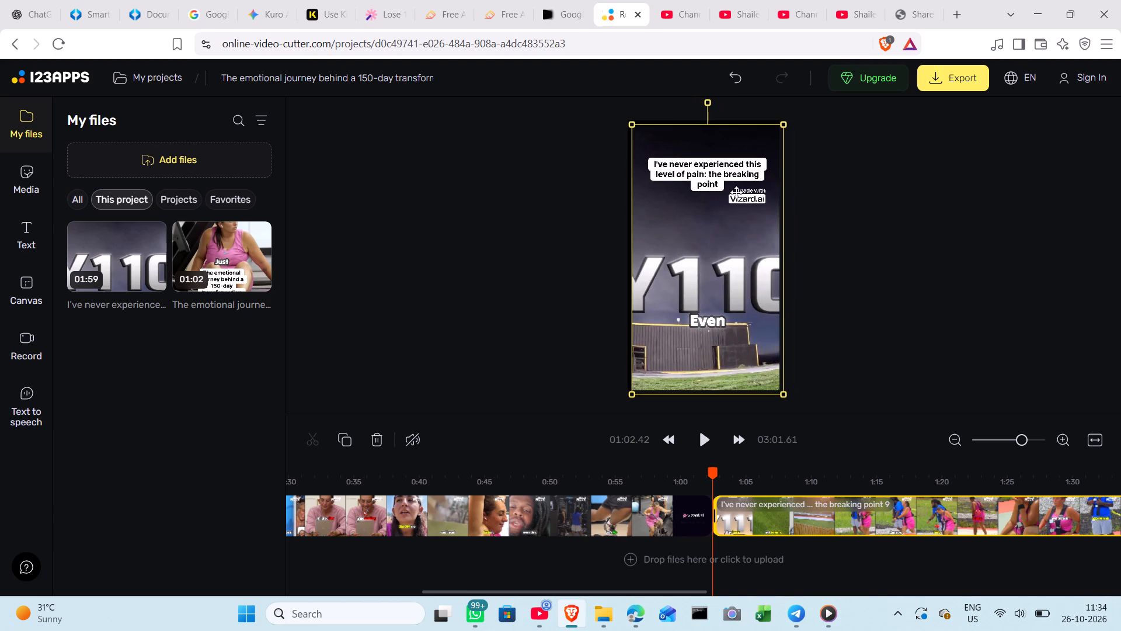
drag(737, 190, 729, 193)
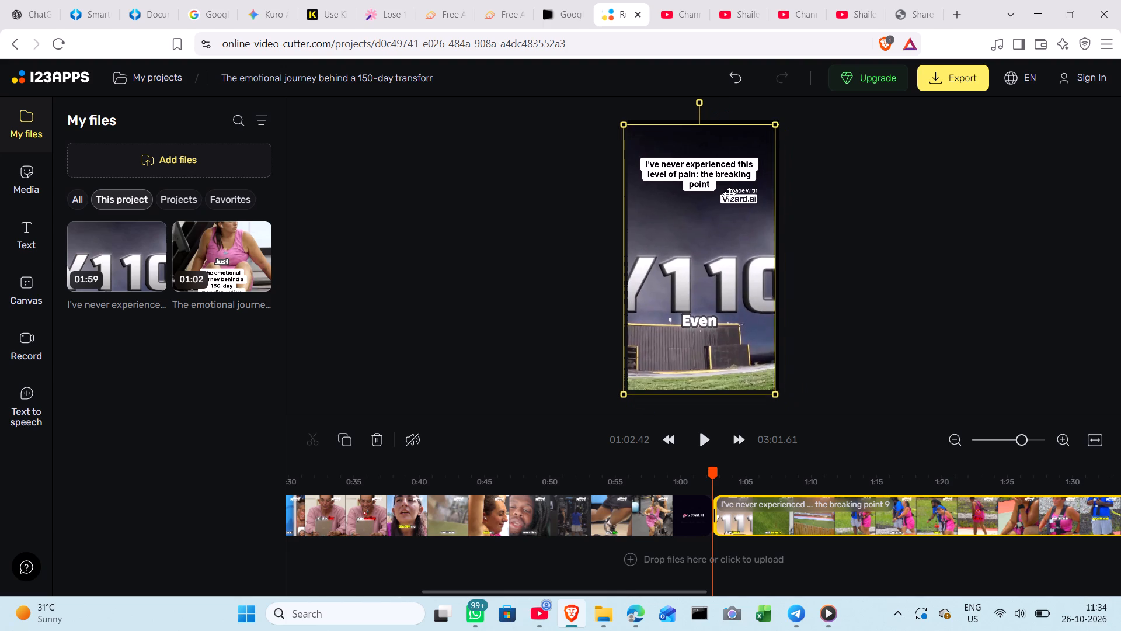
drag(729, 193, 729, 193)
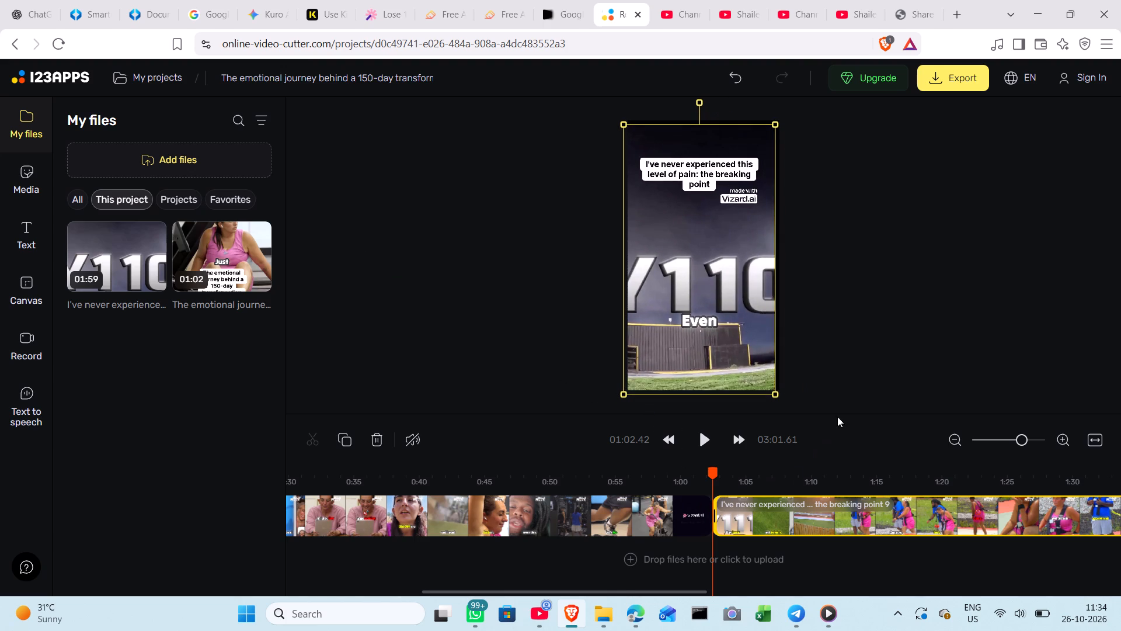
drag(713, 468, 747, 469)
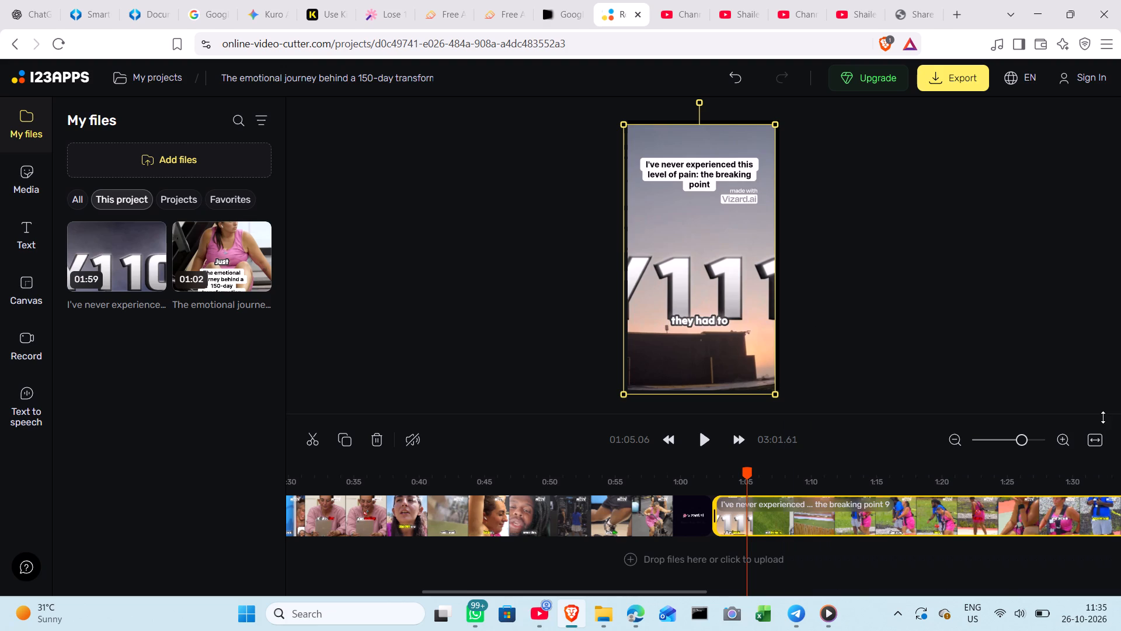
click(692, 279)
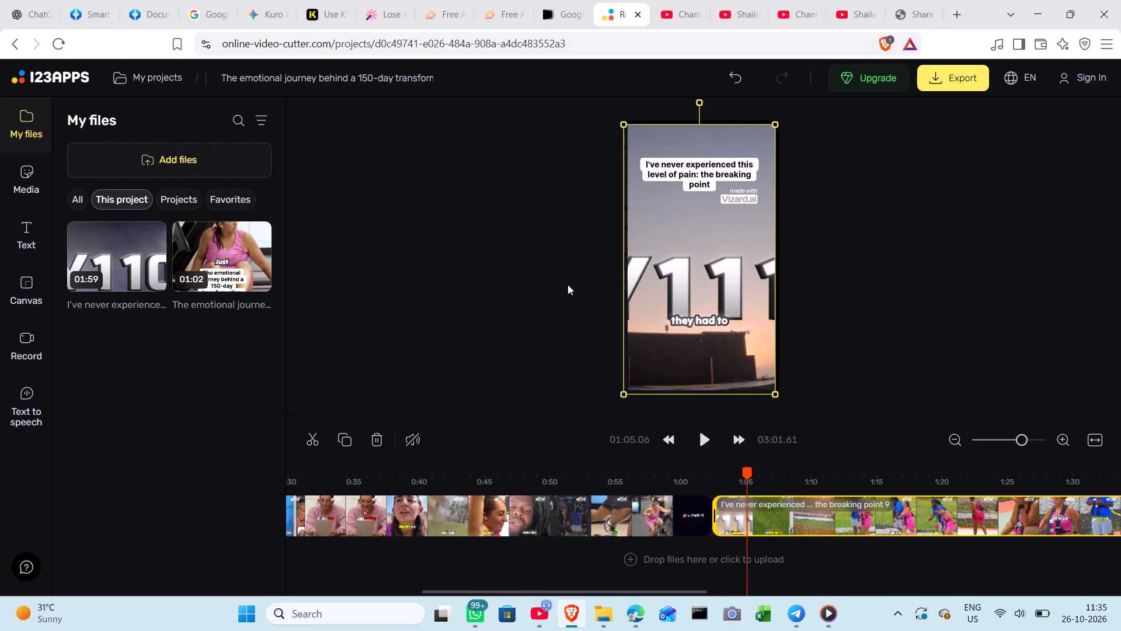
click(563, 283)
drag(728, 196, 730, 196)
drag(730, 196, 730, 203)
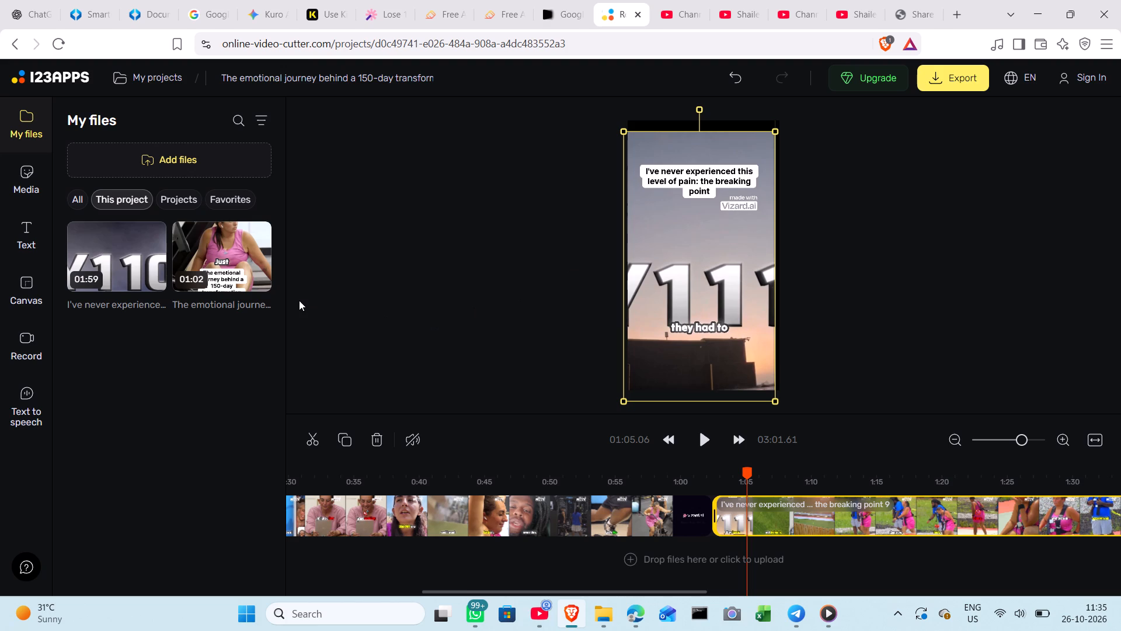
Open the text-adding options and try to select the "made with Vizard.ai" watermark in the preview as text.
click(25, 237)
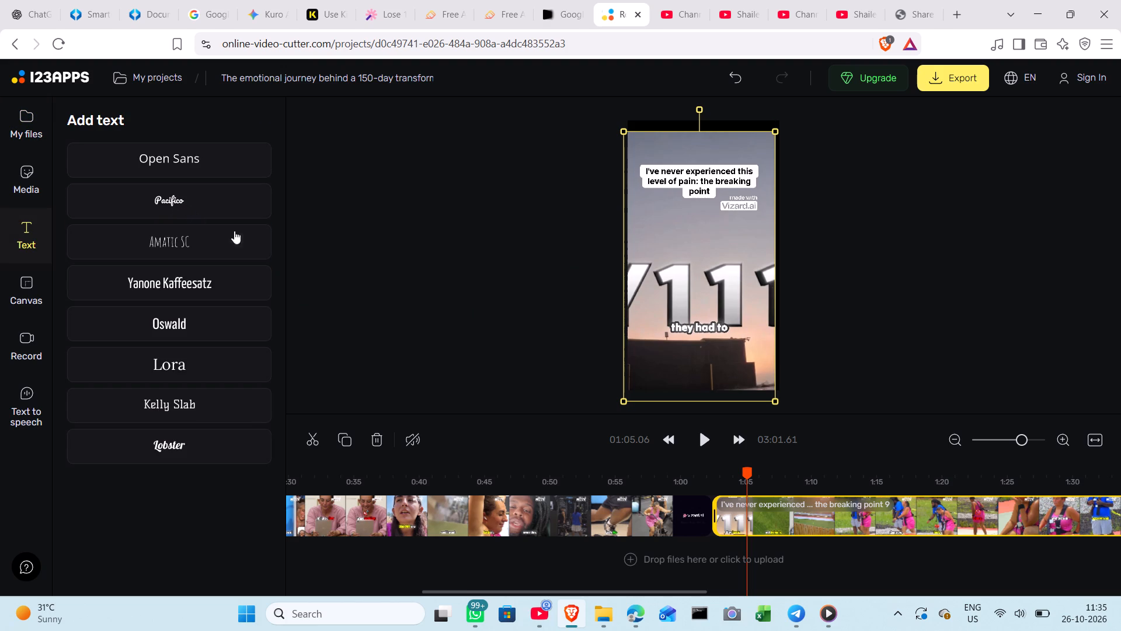
click(727, 208)
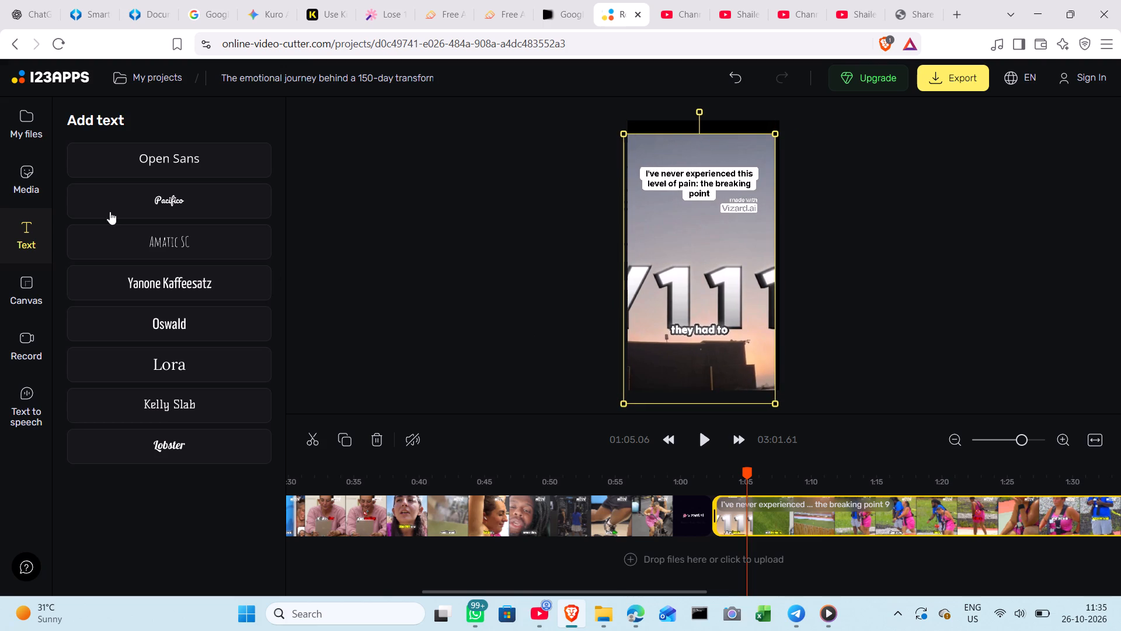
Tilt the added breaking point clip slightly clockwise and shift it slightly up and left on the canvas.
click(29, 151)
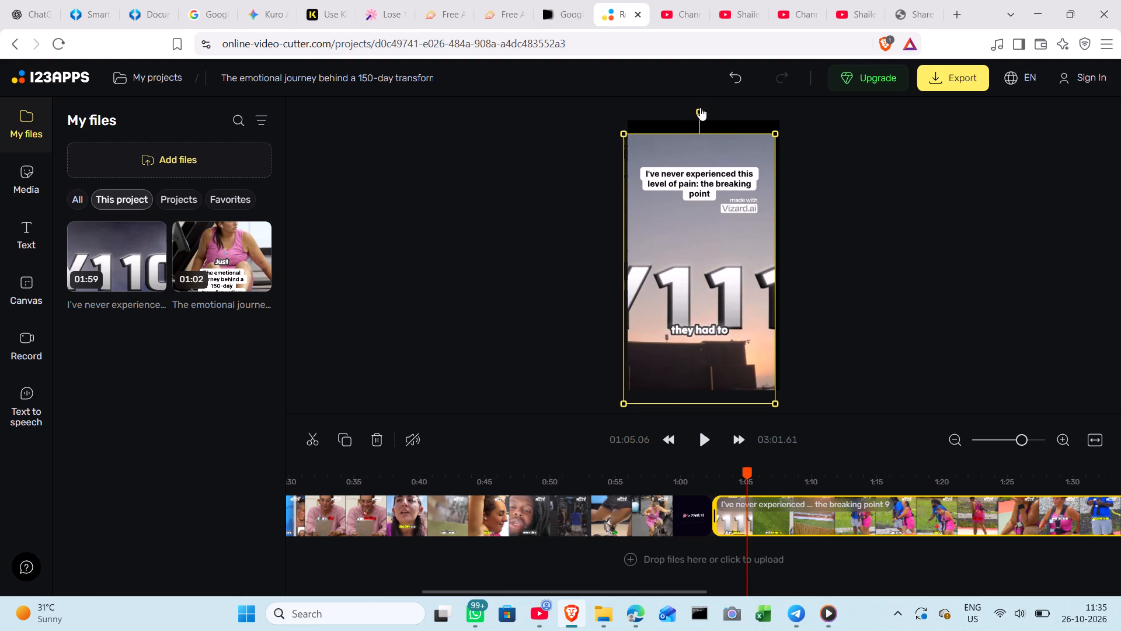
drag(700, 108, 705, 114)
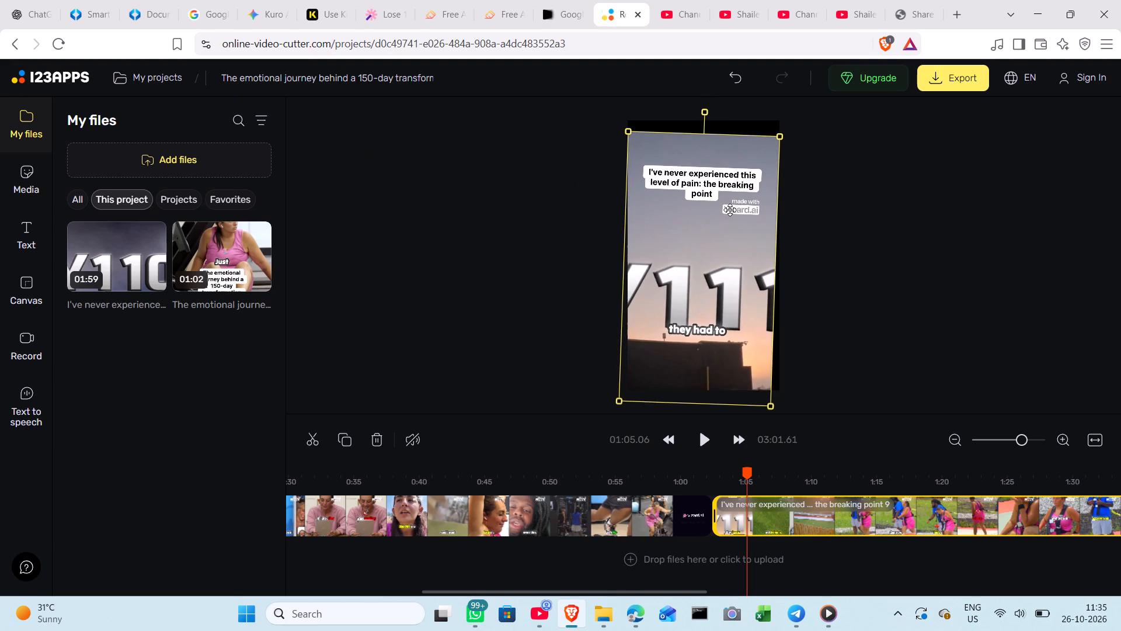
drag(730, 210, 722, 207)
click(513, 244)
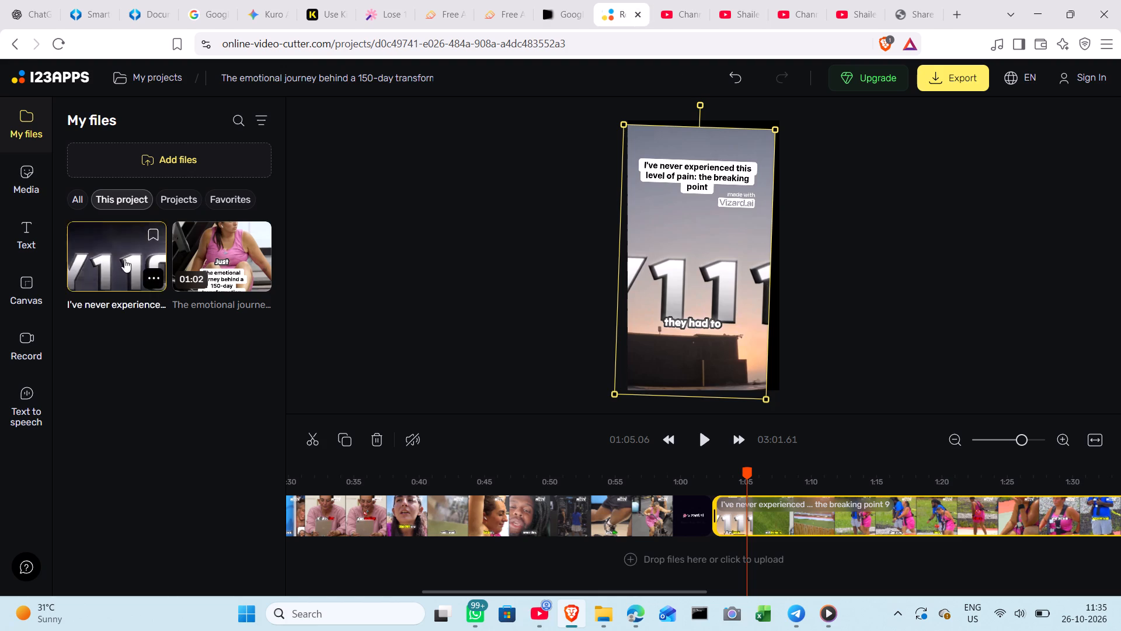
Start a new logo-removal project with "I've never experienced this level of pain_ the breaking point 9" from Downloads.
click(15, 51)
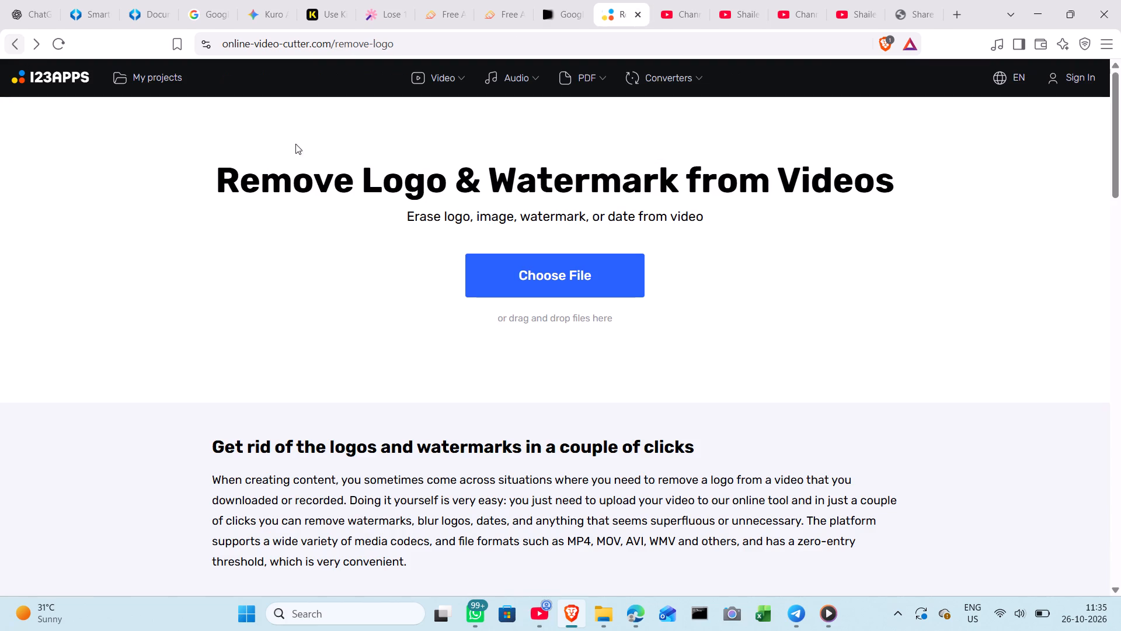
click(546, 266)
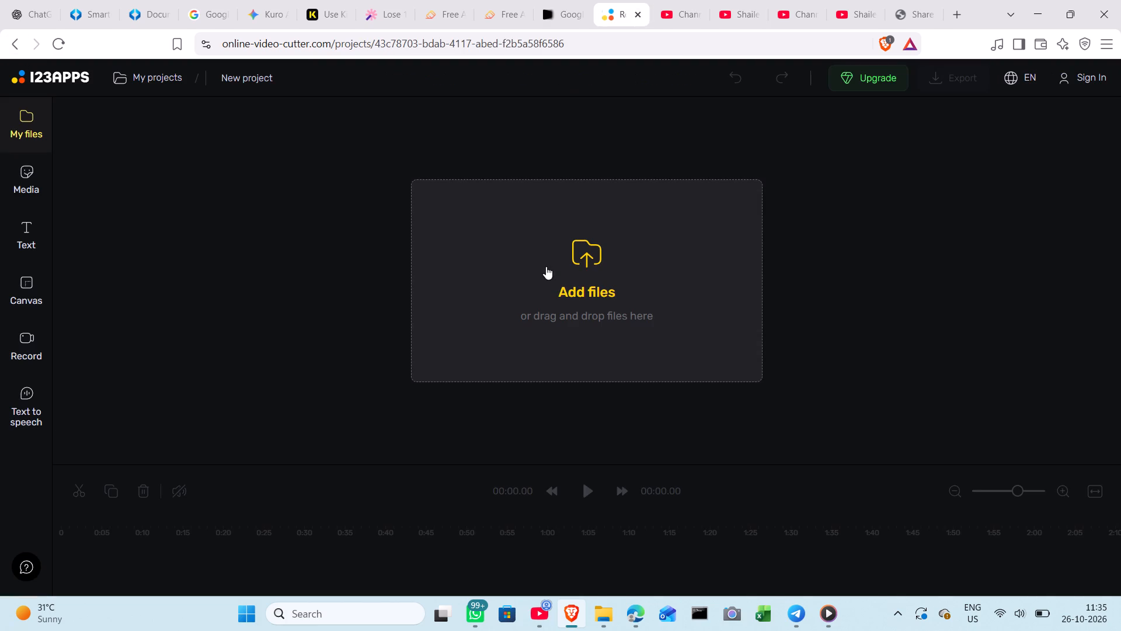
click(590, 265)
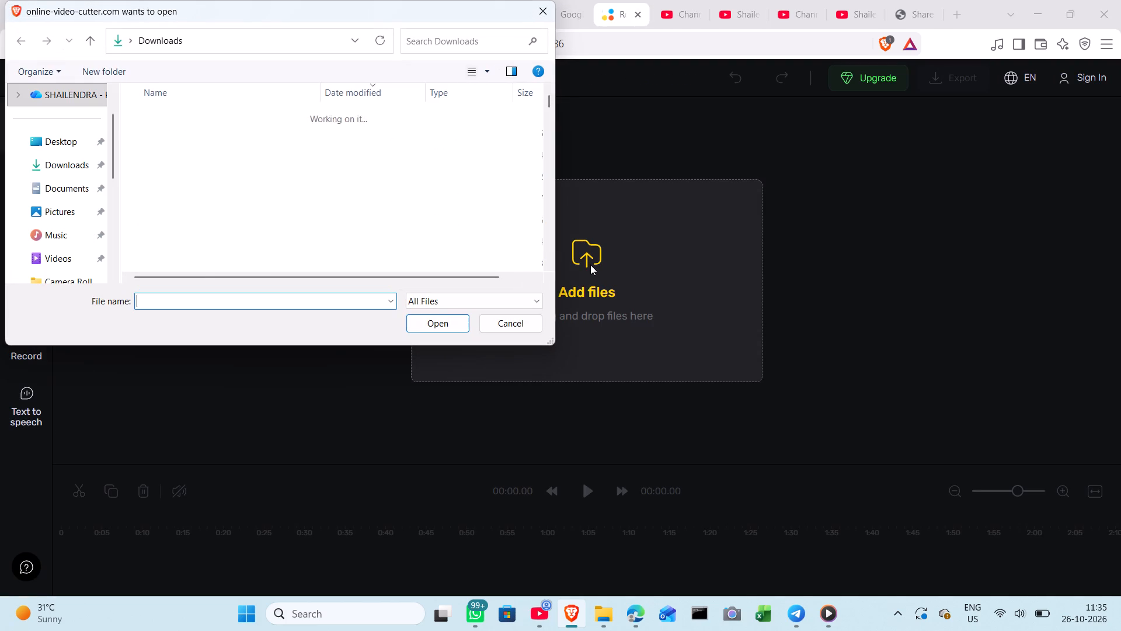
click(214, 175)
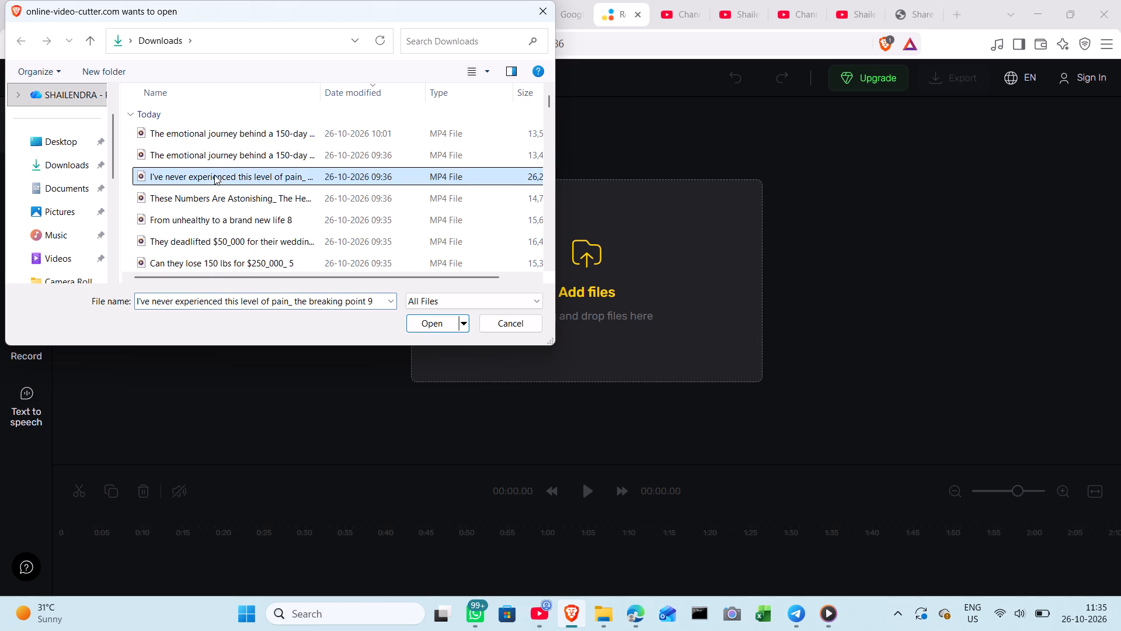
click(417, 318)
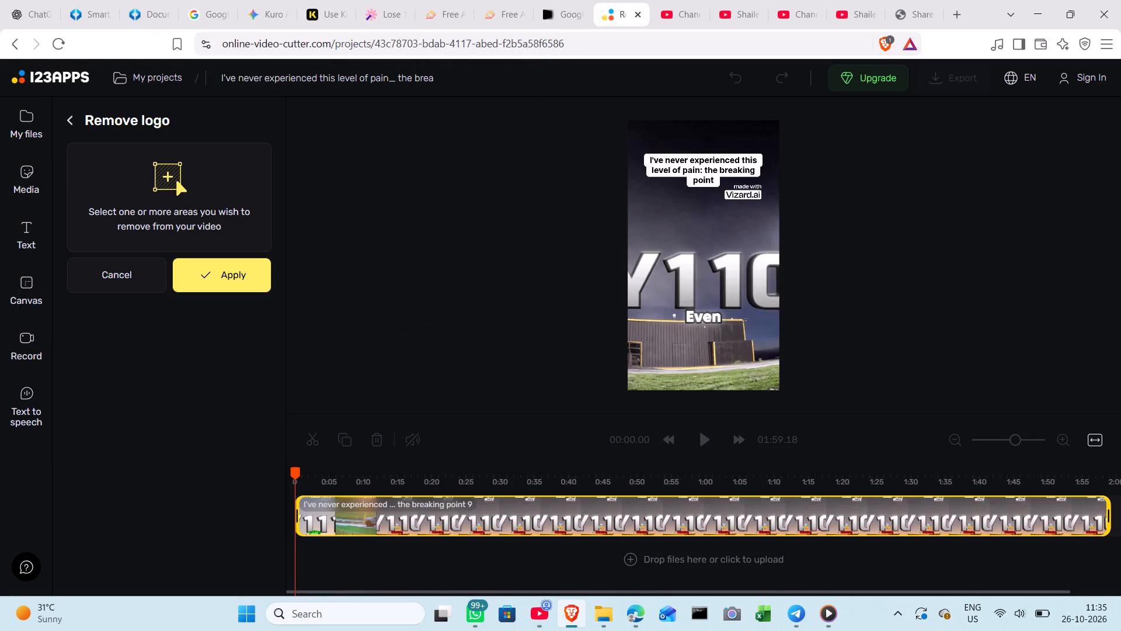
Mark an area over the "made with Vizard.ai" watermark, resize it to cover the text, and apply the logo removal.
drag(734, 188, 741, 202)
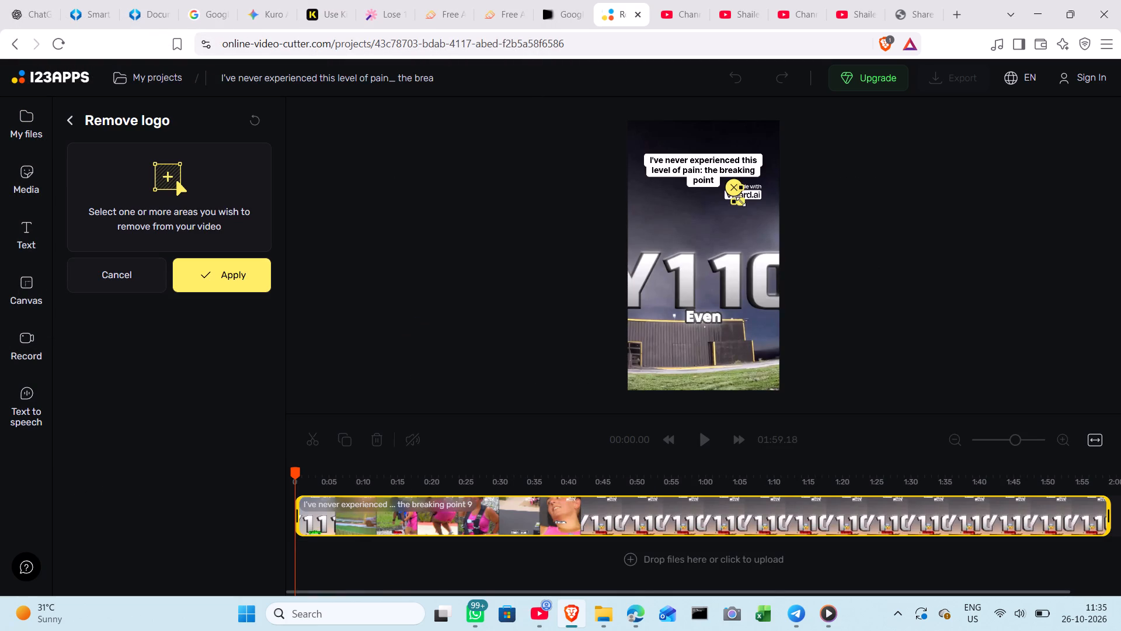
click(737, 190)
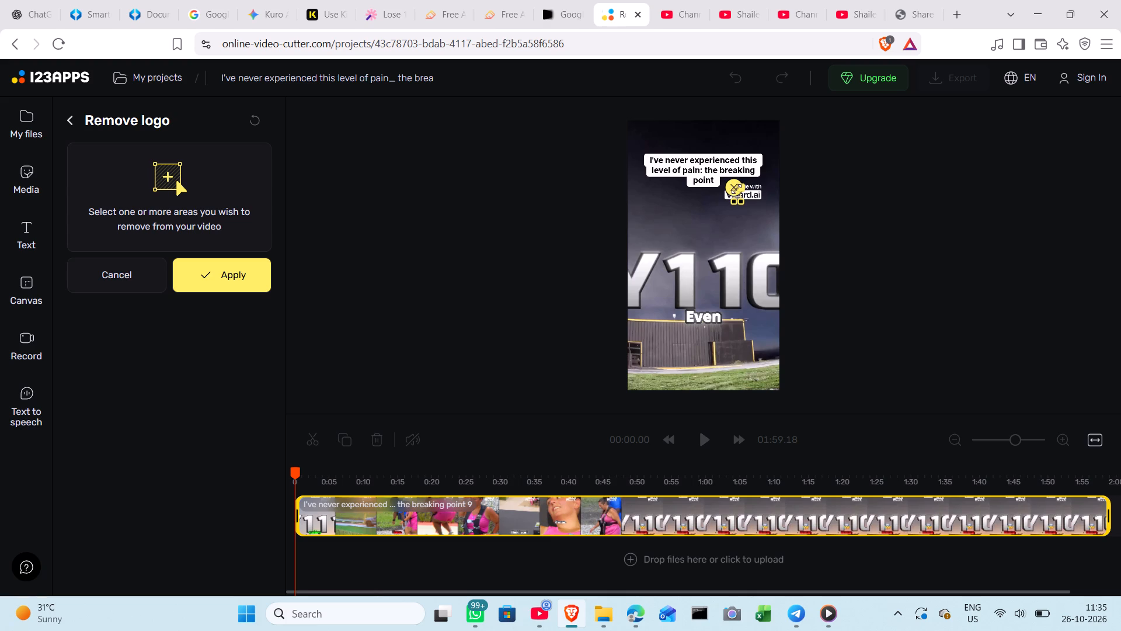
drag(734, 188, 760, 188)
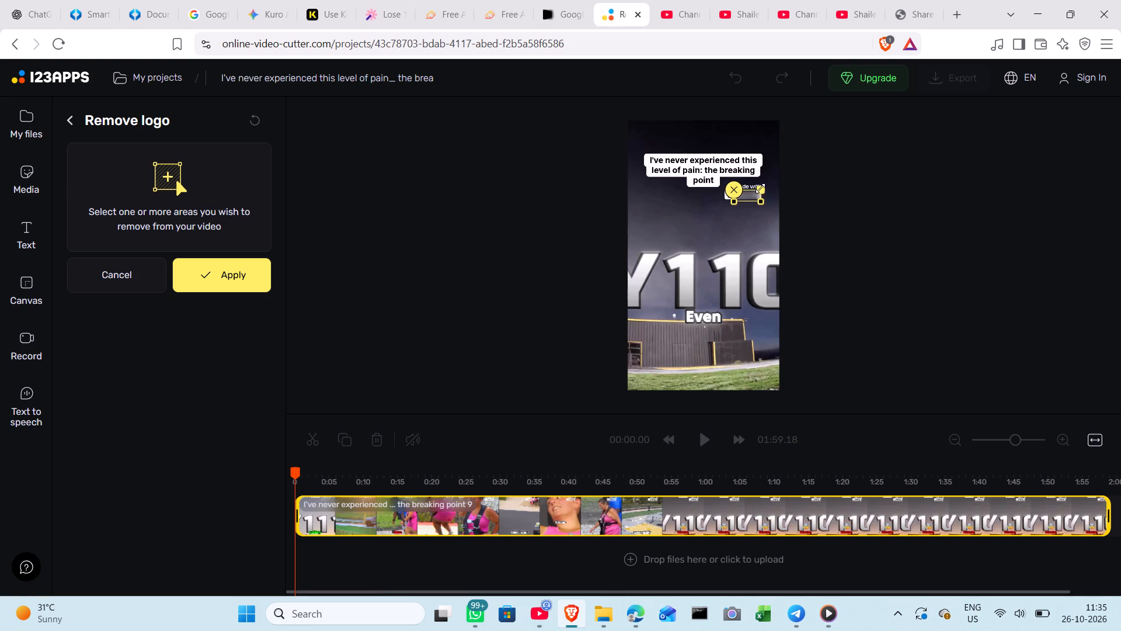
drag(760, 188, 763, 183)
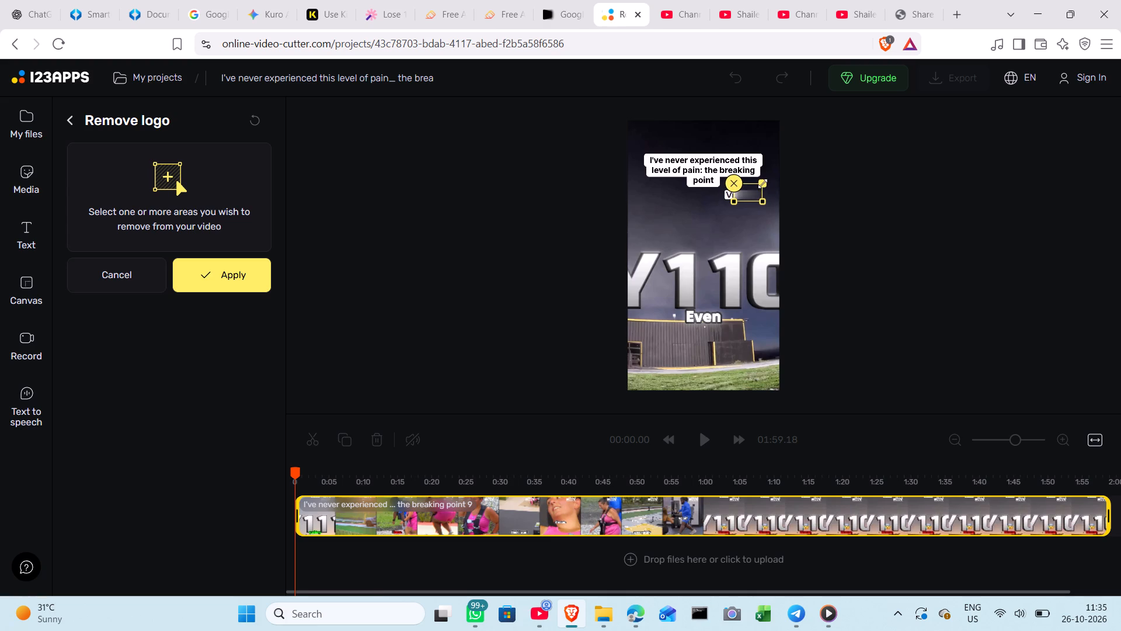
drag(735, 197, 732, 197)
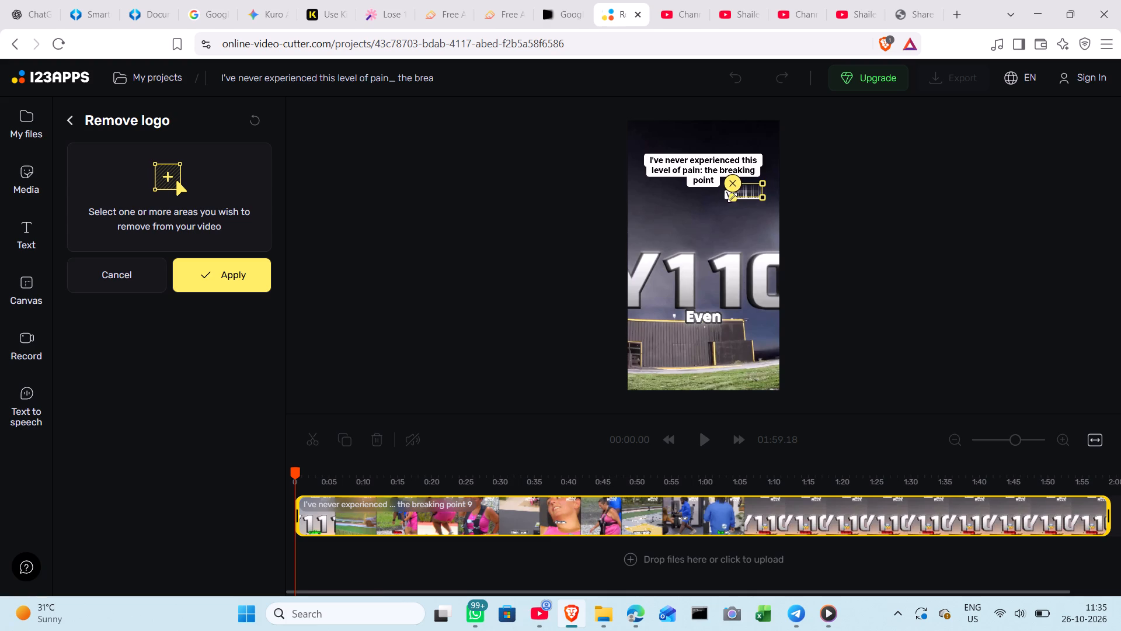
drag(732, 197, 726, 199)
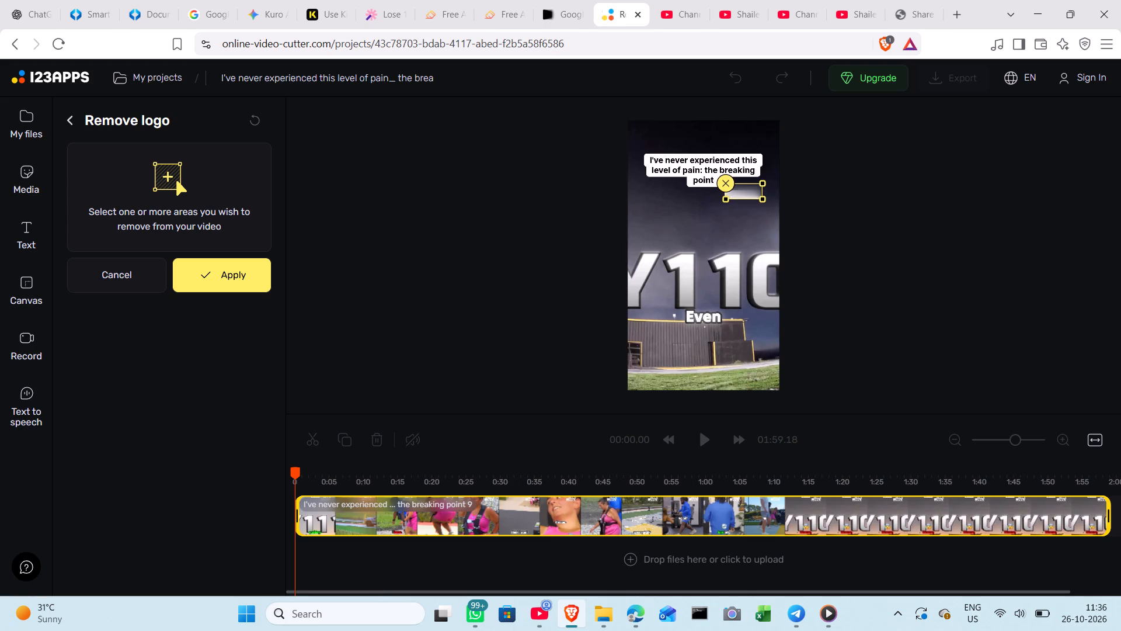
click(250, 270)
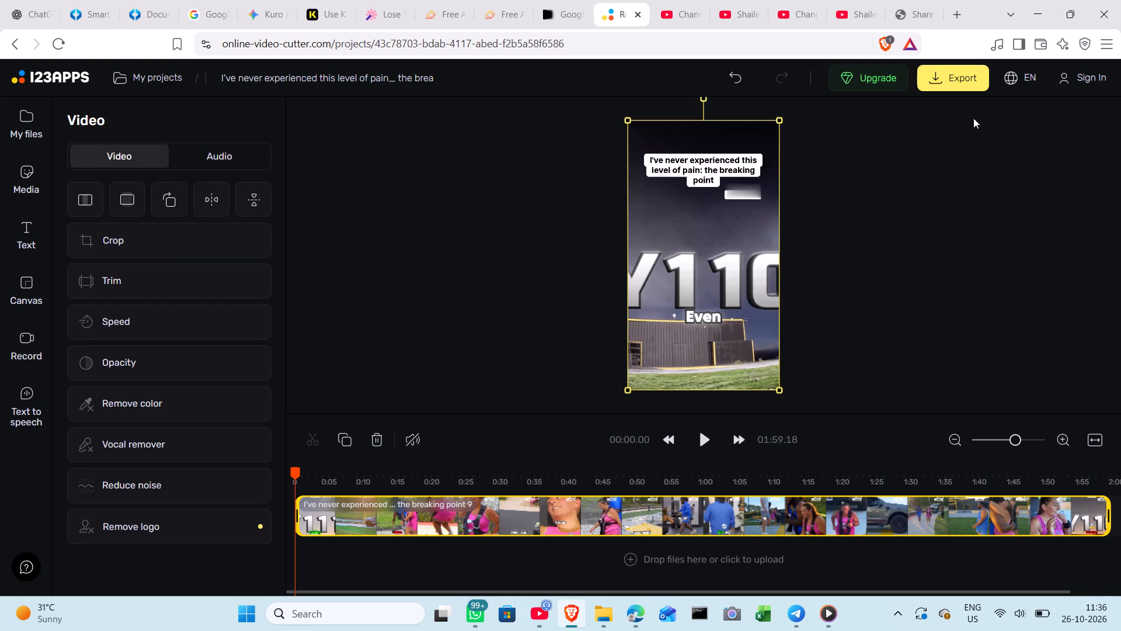
Play roughly the first 10 seconds of the video to check the area where the watermark was removed.
click(706, 432)
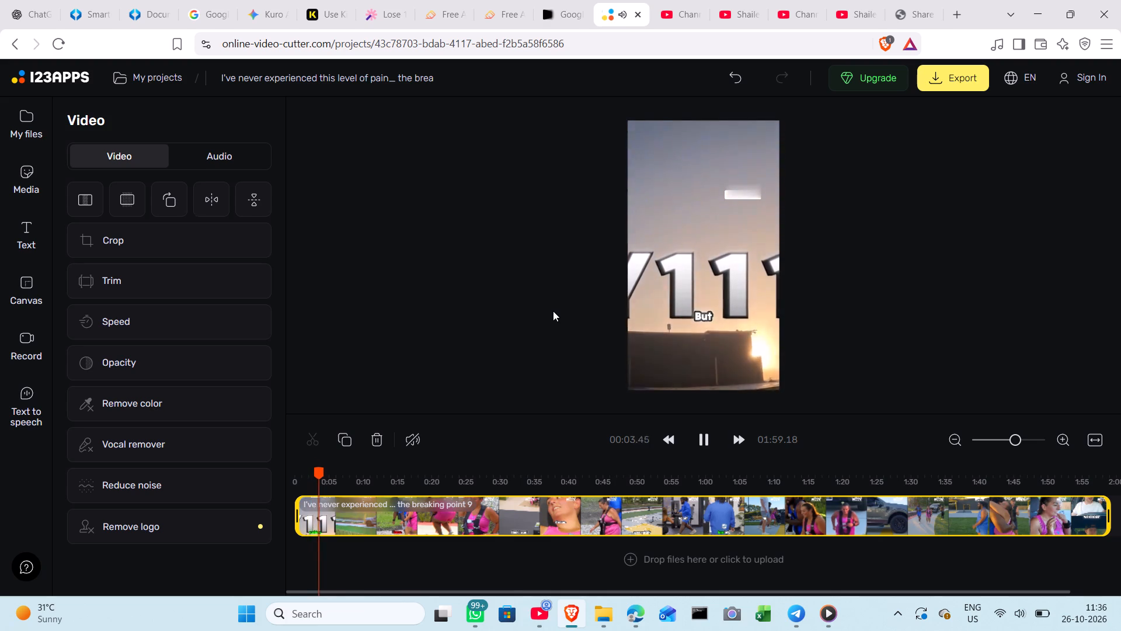
click(743, 190)
click(698, 243)
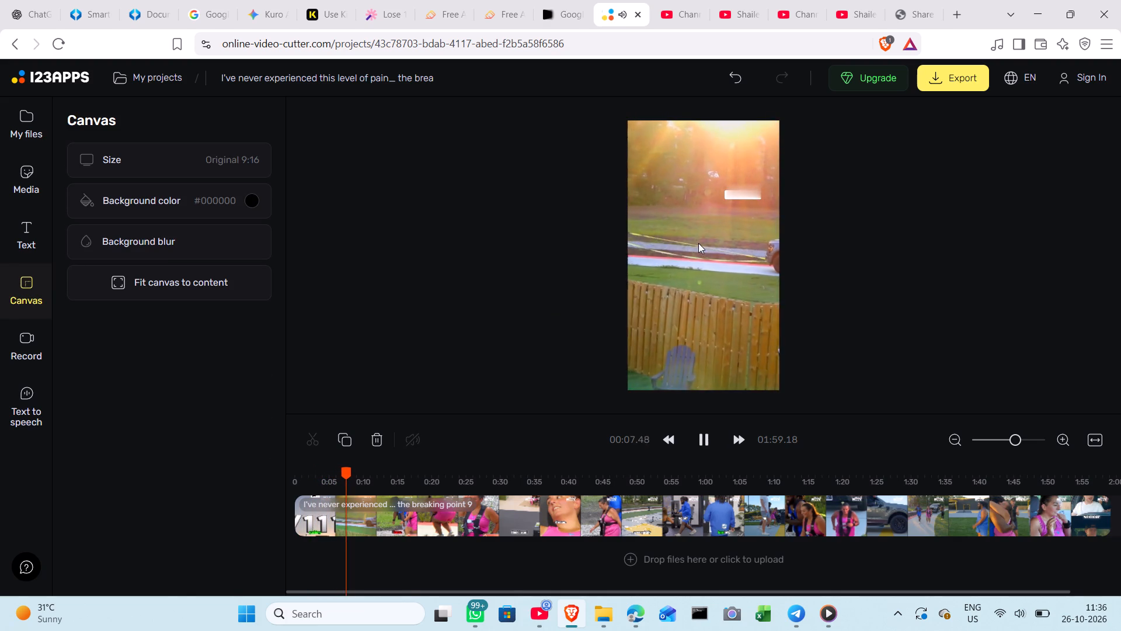
click(698, 436)
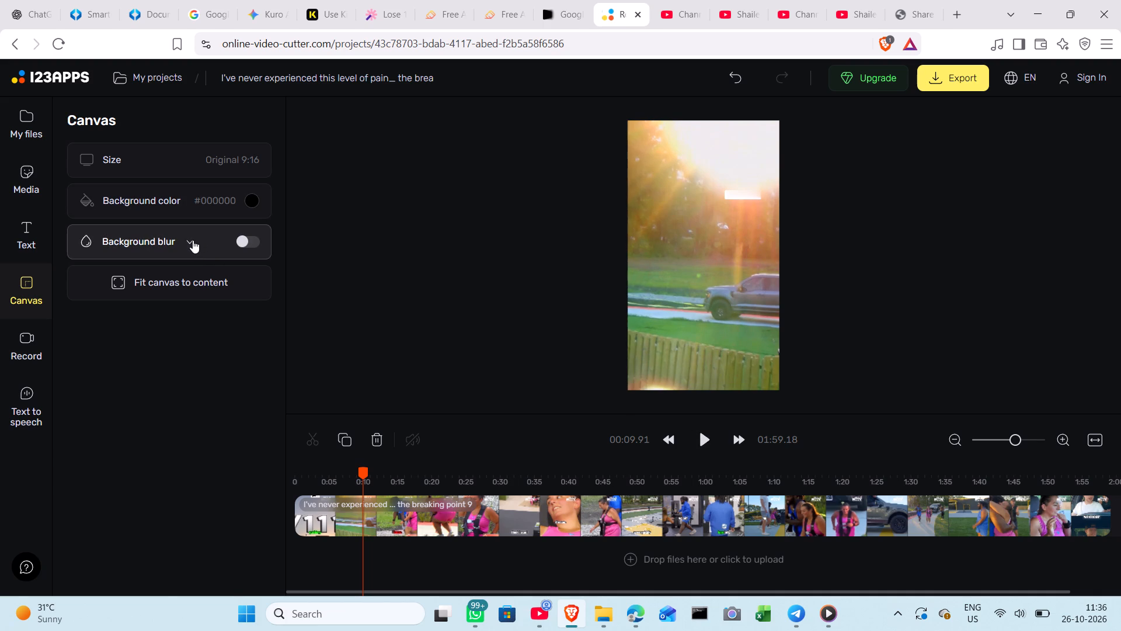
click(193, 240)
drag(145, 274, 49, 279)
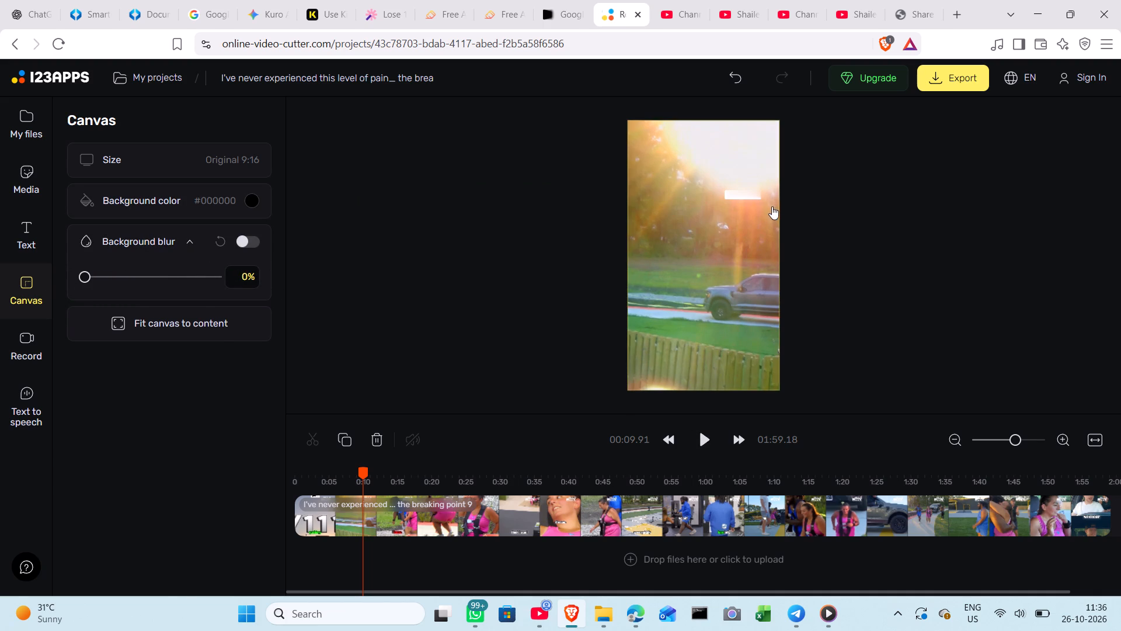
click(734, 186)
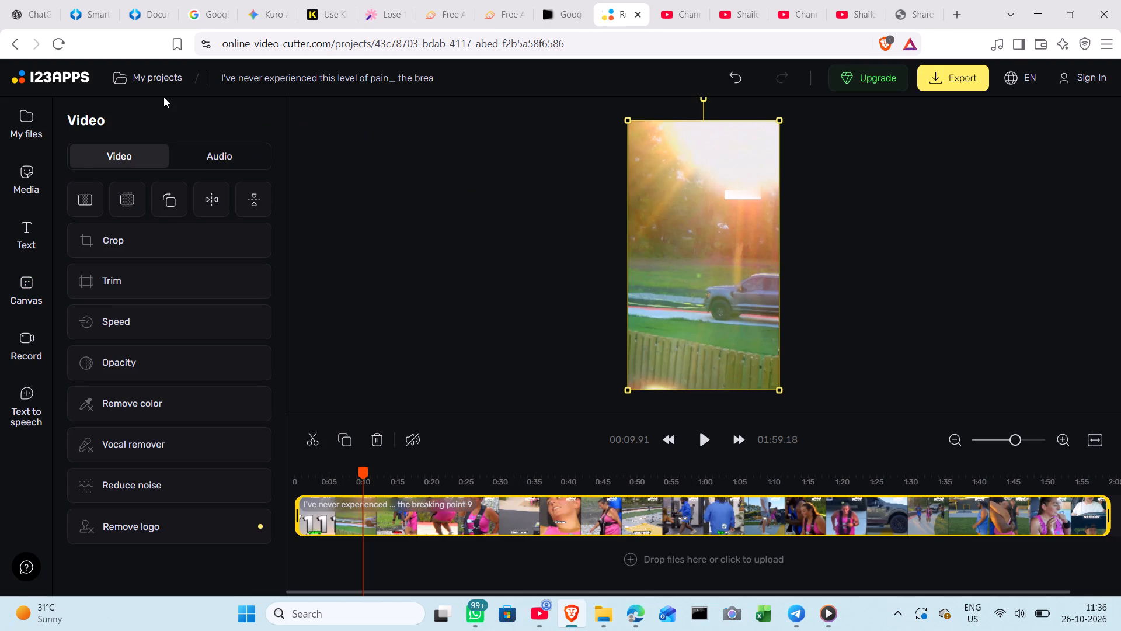
Start a fresh logo-removal project with "I've never experienced this level of pain_ the breaking point 9" from Downloads.
click(6, 46)
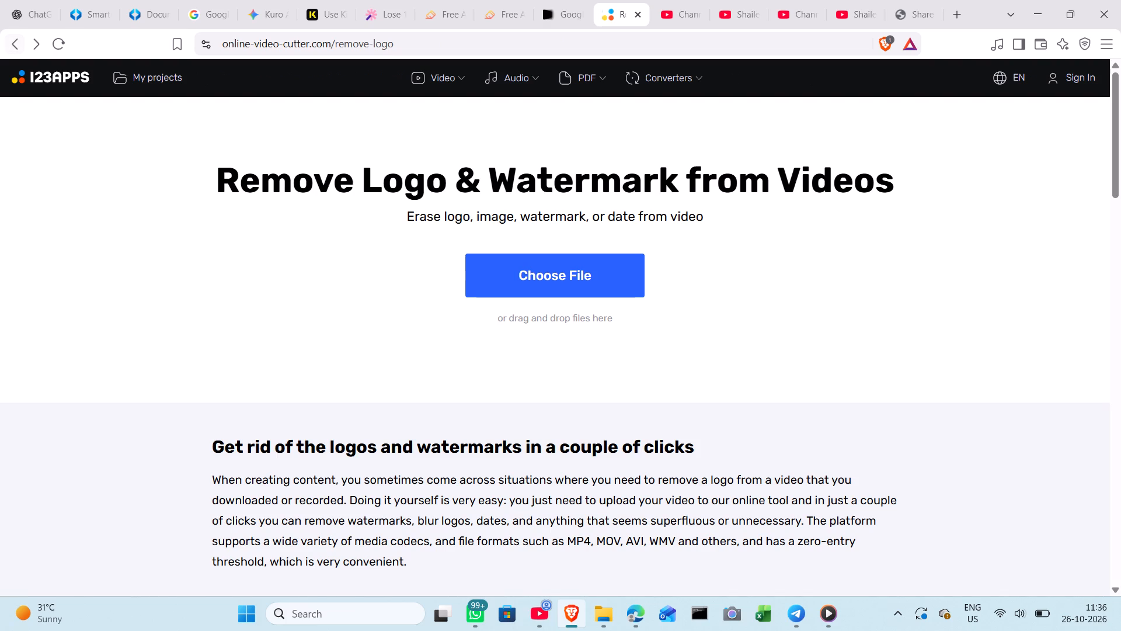
click(523, 256)
click(567, 259)
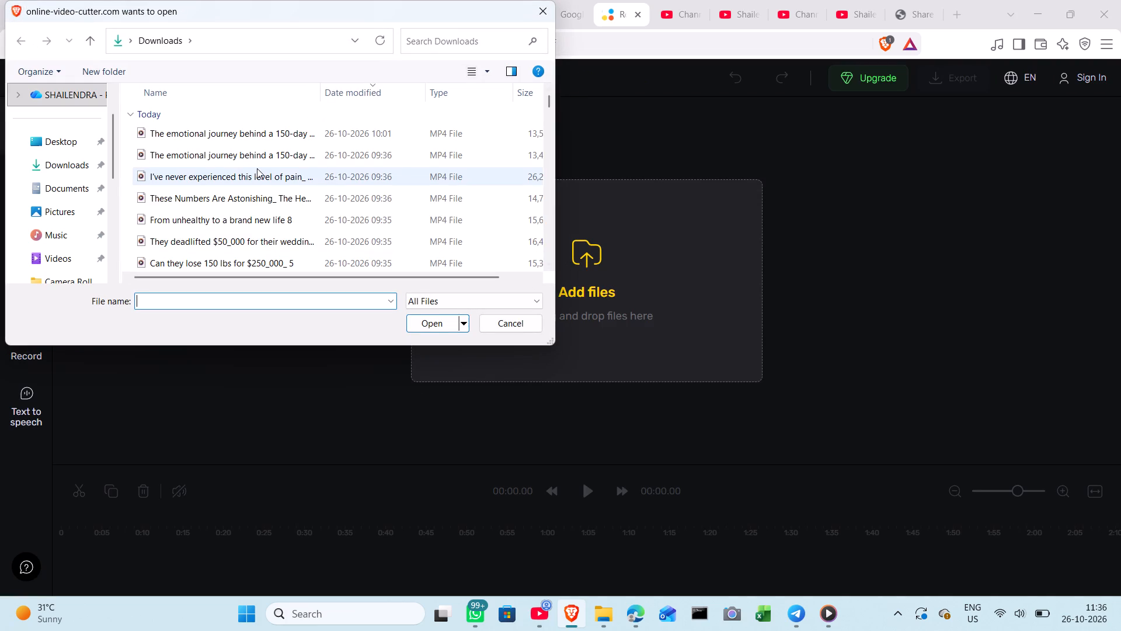
click(257, 168)
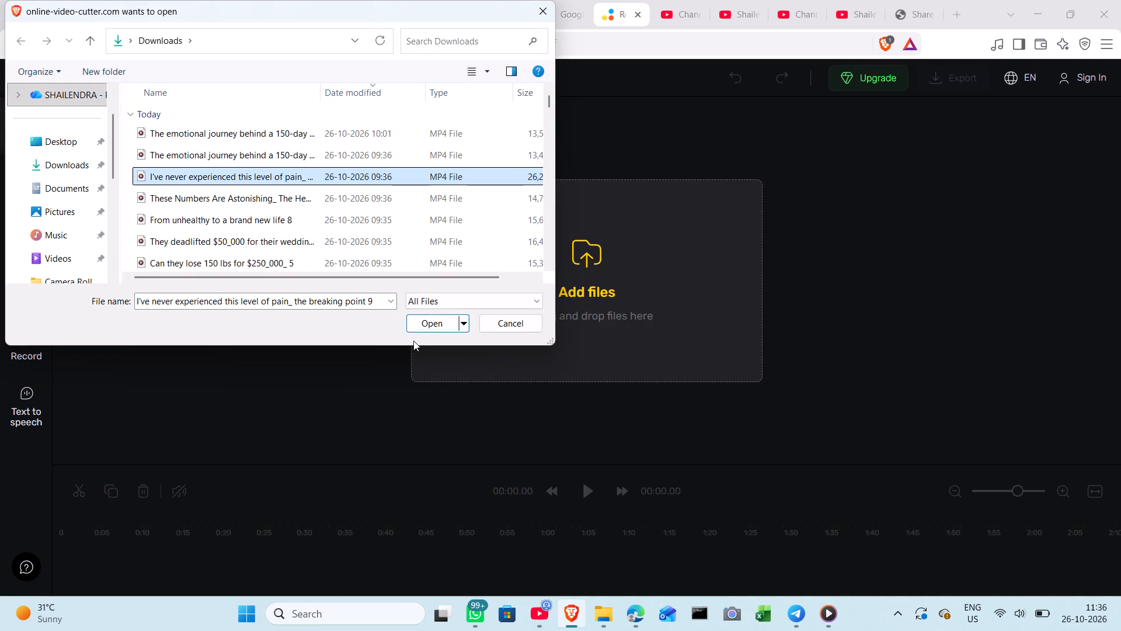
click(423, 331)
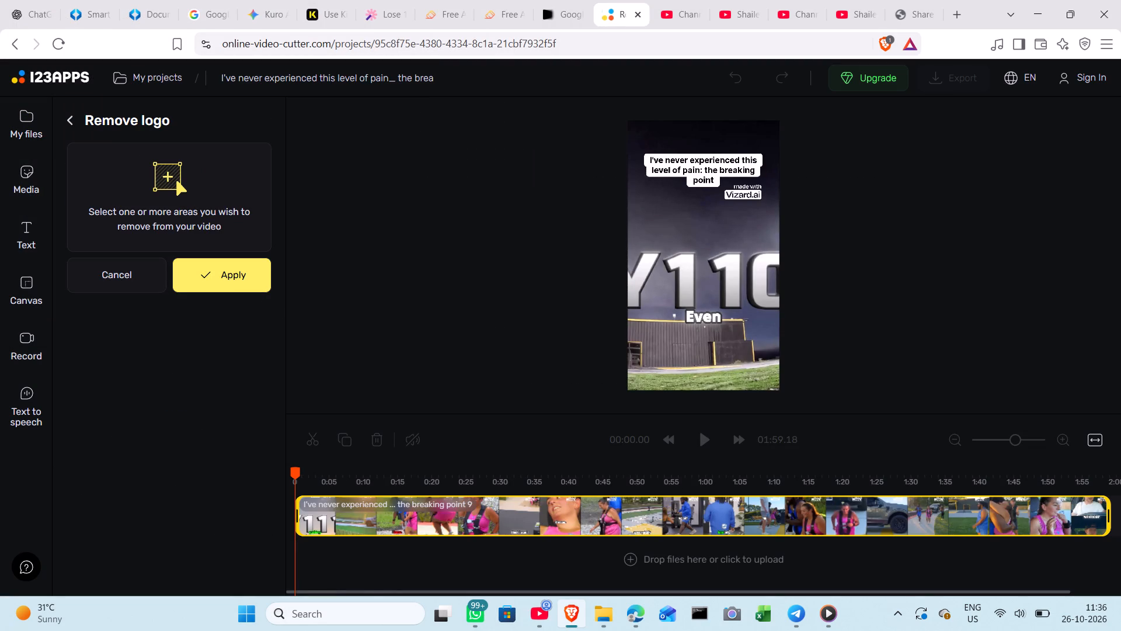
Mark an area fully covering the "made with Vizard.ai" watermark with a small margin around it, and apply the logo removal.
drag(738, 188, 765, 202)
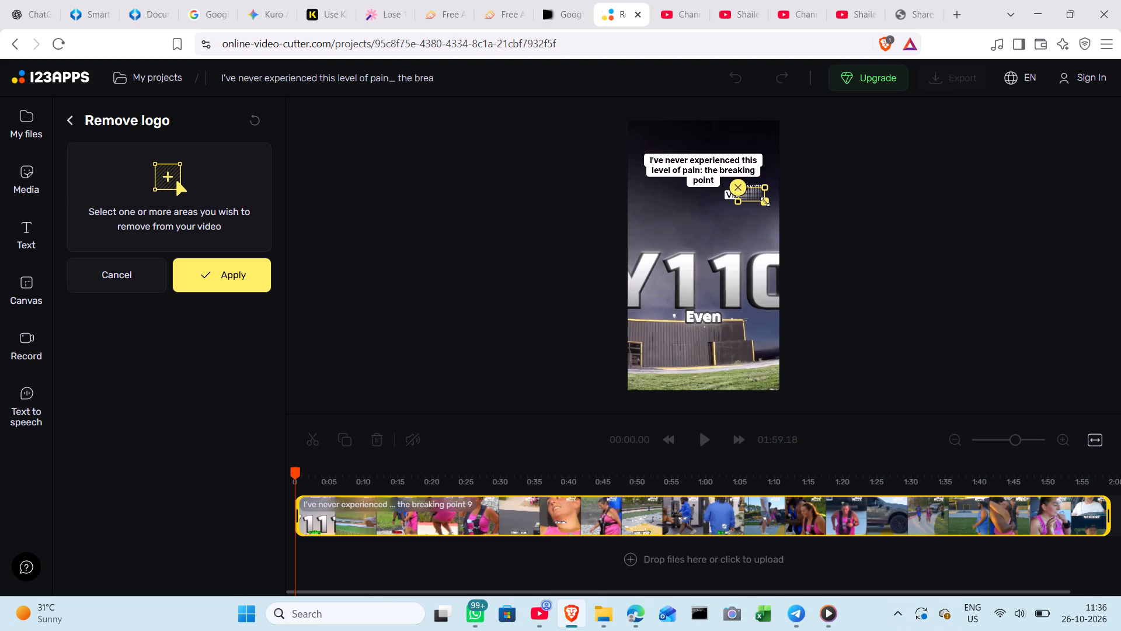
drag(741, 202, 727, 202)
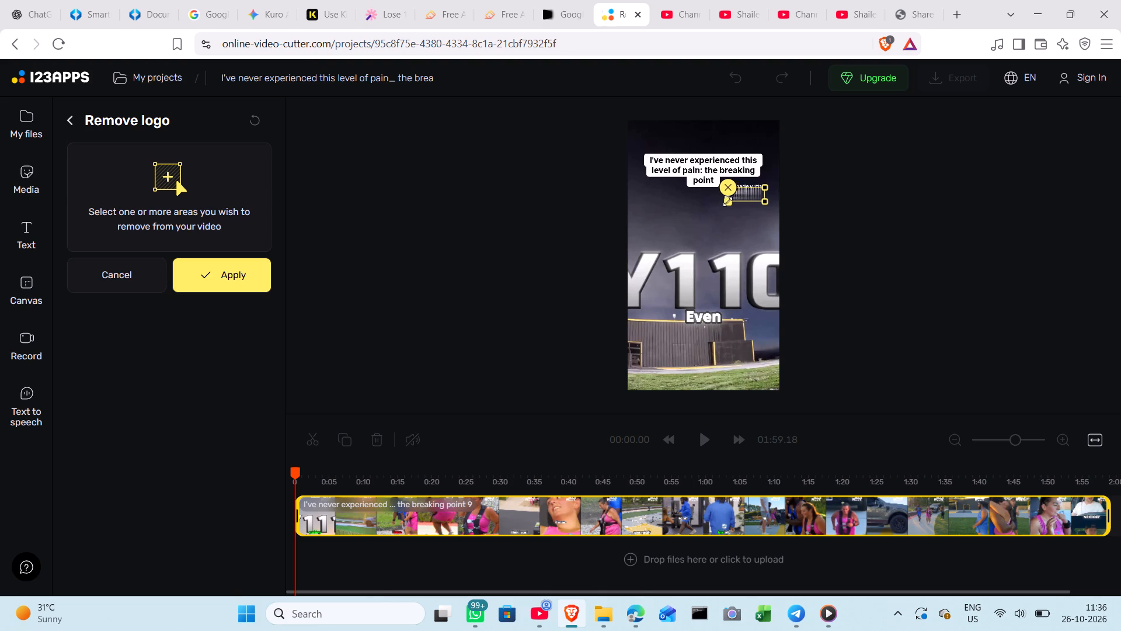
drag(727, 202, 725, 202)
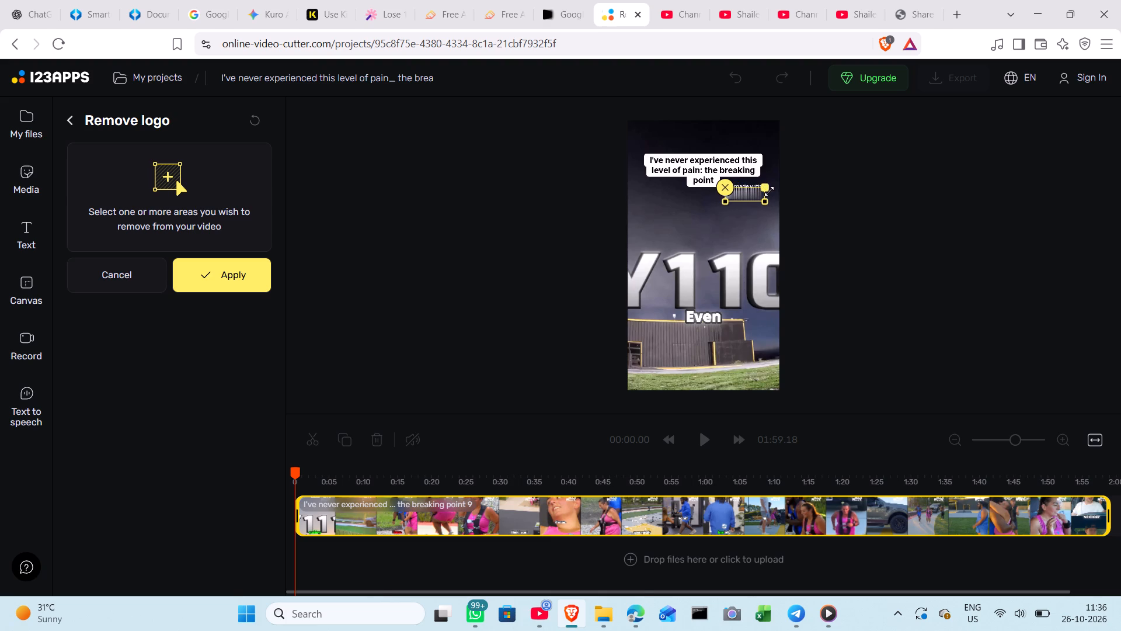
click(767, 188)
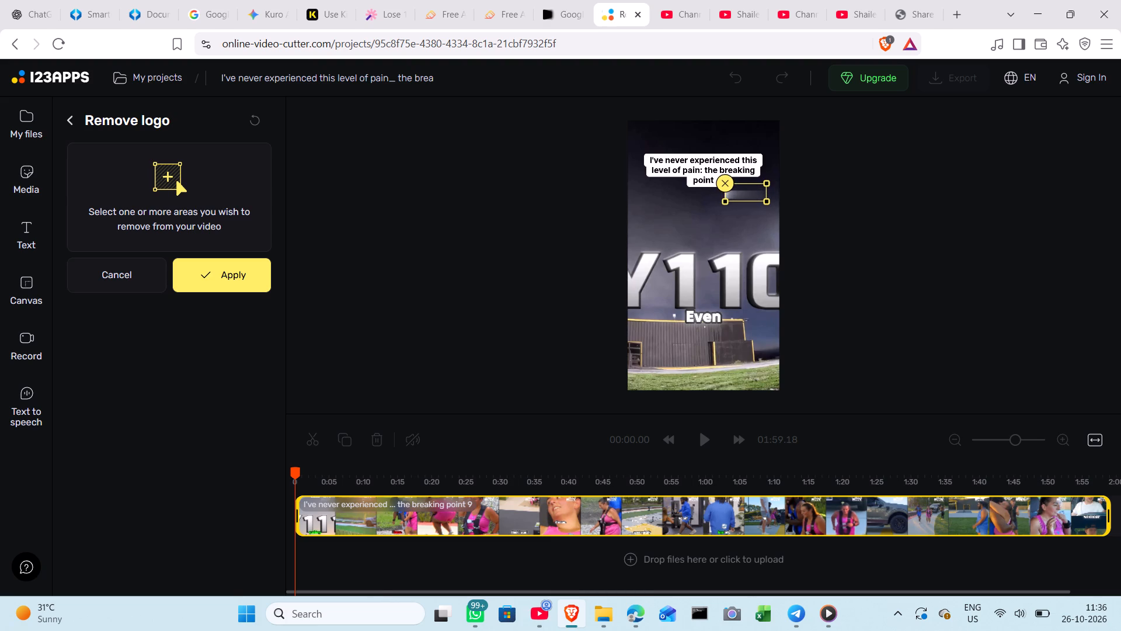
click(262, 278)
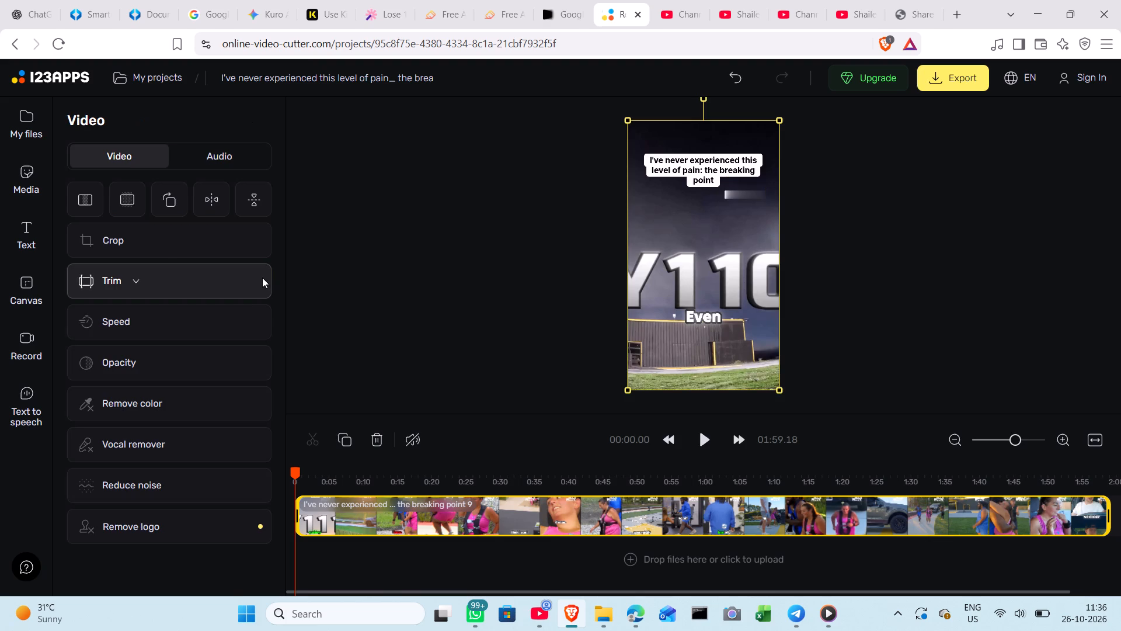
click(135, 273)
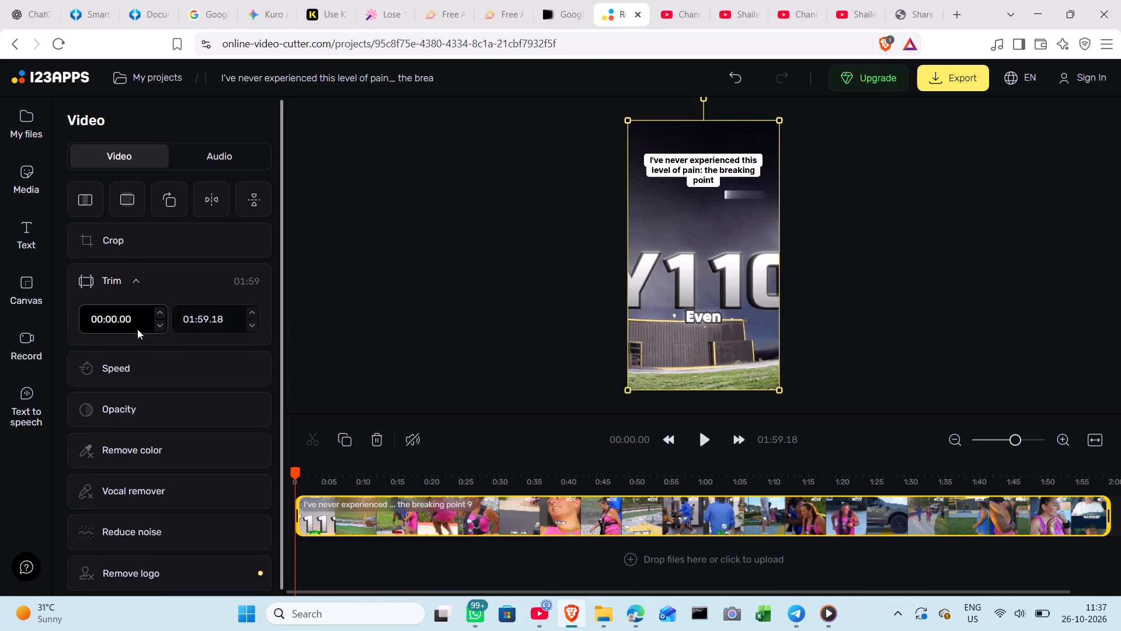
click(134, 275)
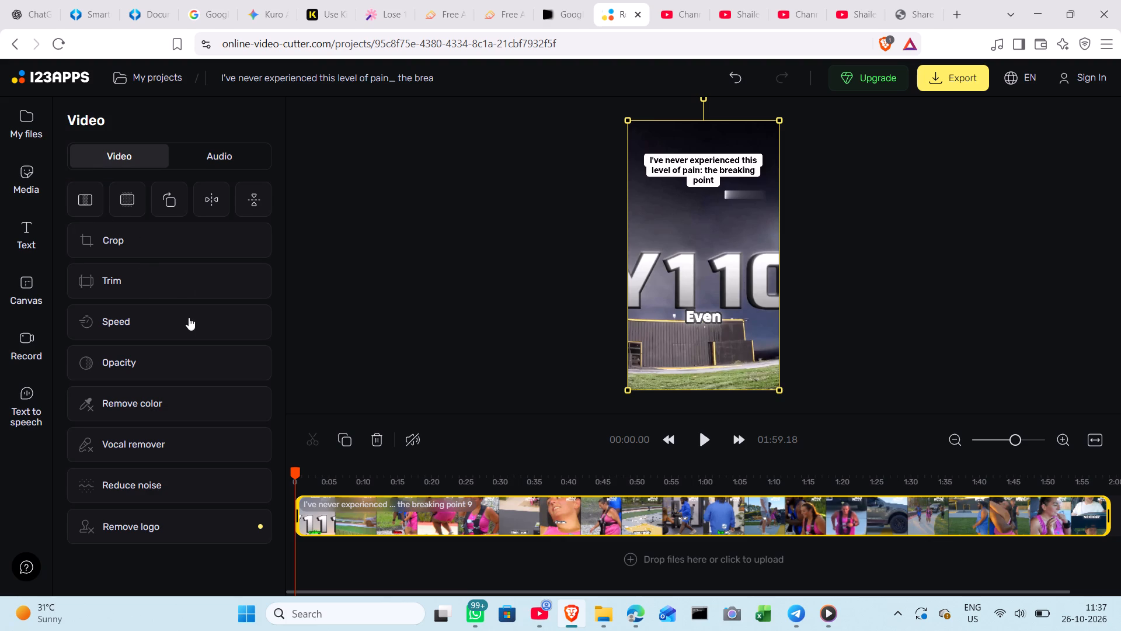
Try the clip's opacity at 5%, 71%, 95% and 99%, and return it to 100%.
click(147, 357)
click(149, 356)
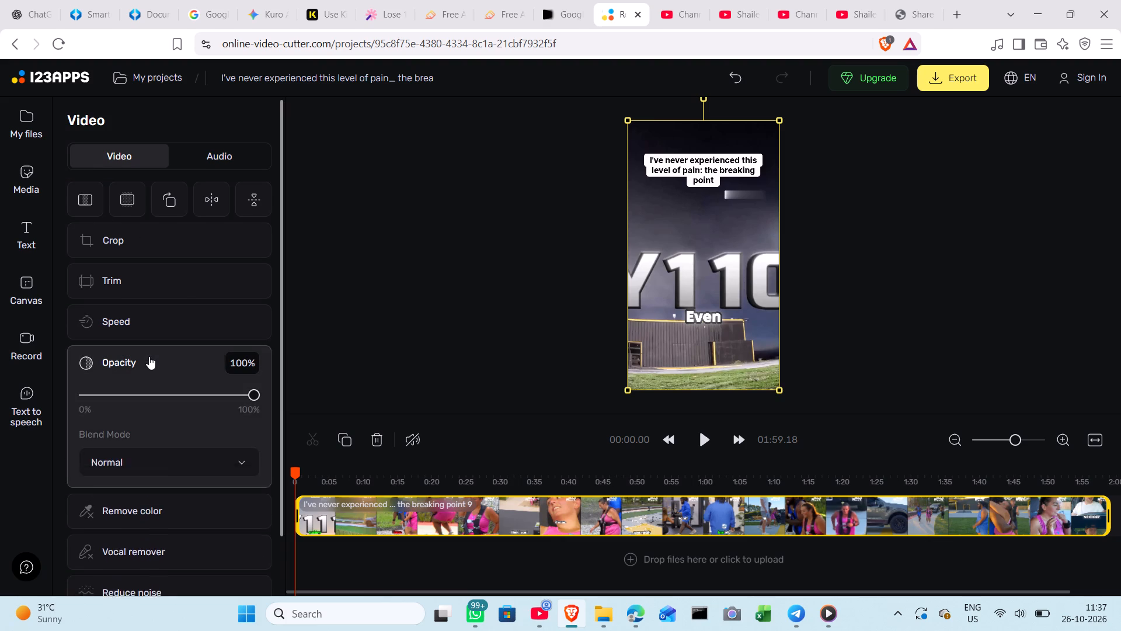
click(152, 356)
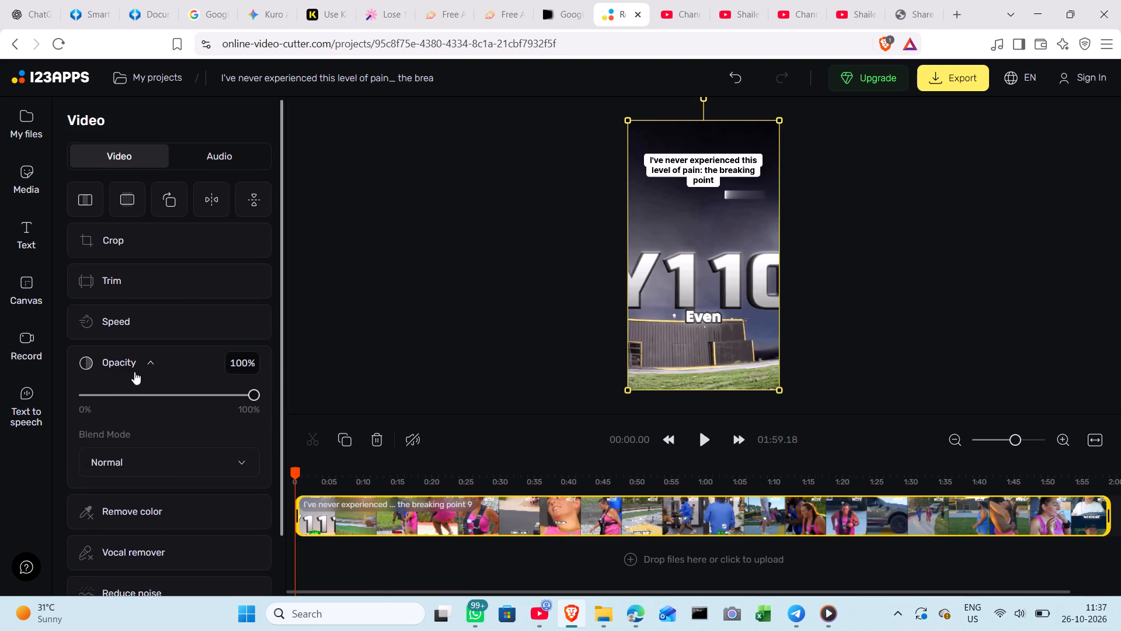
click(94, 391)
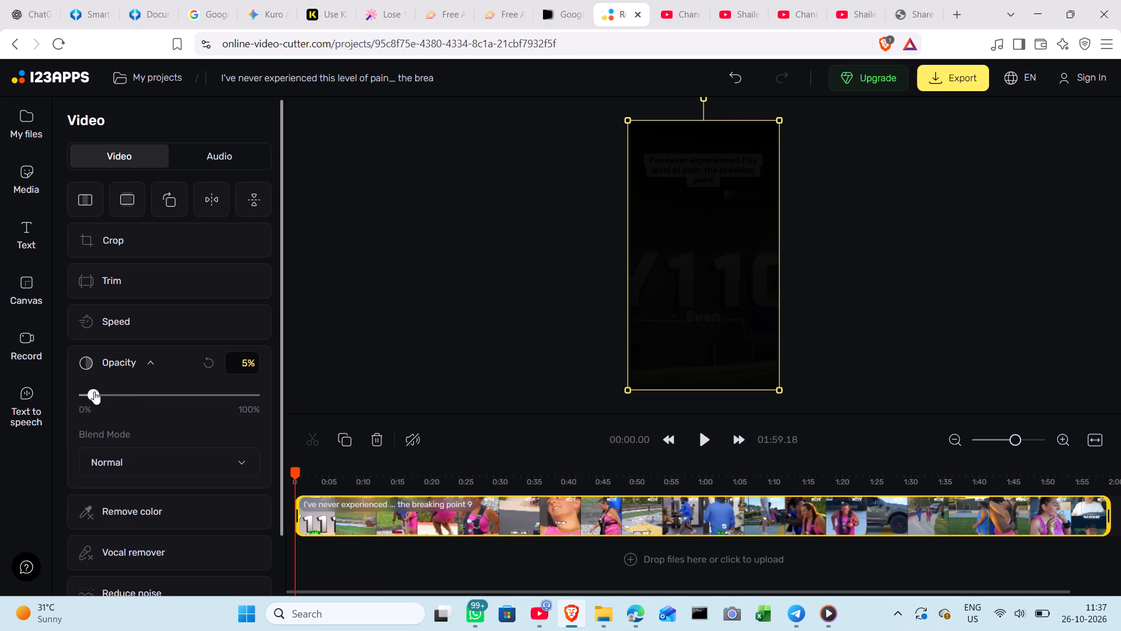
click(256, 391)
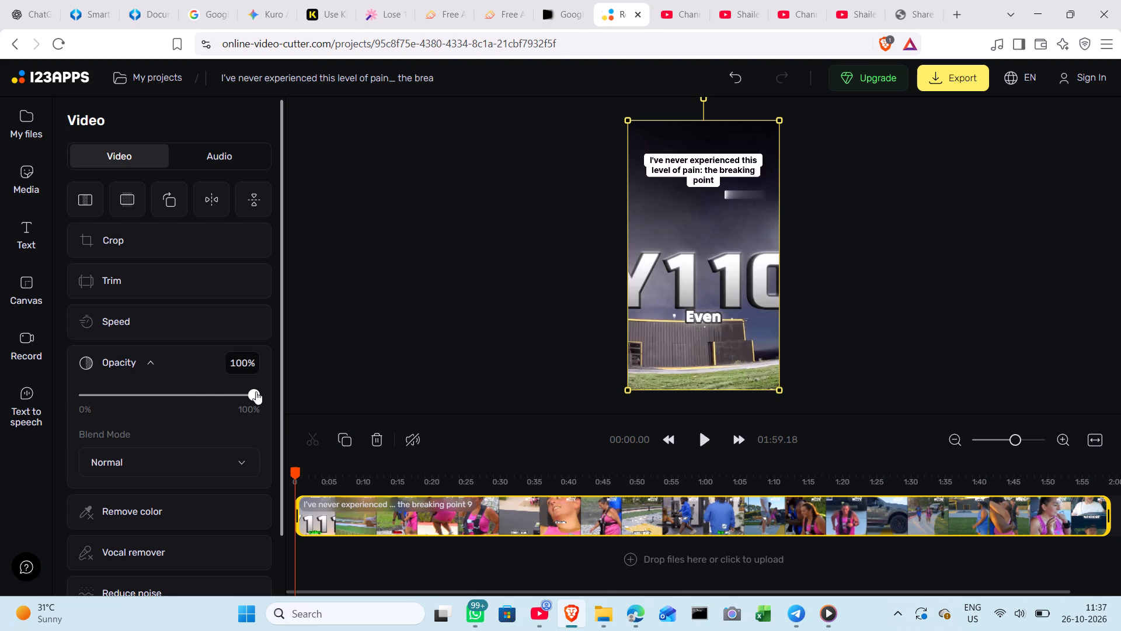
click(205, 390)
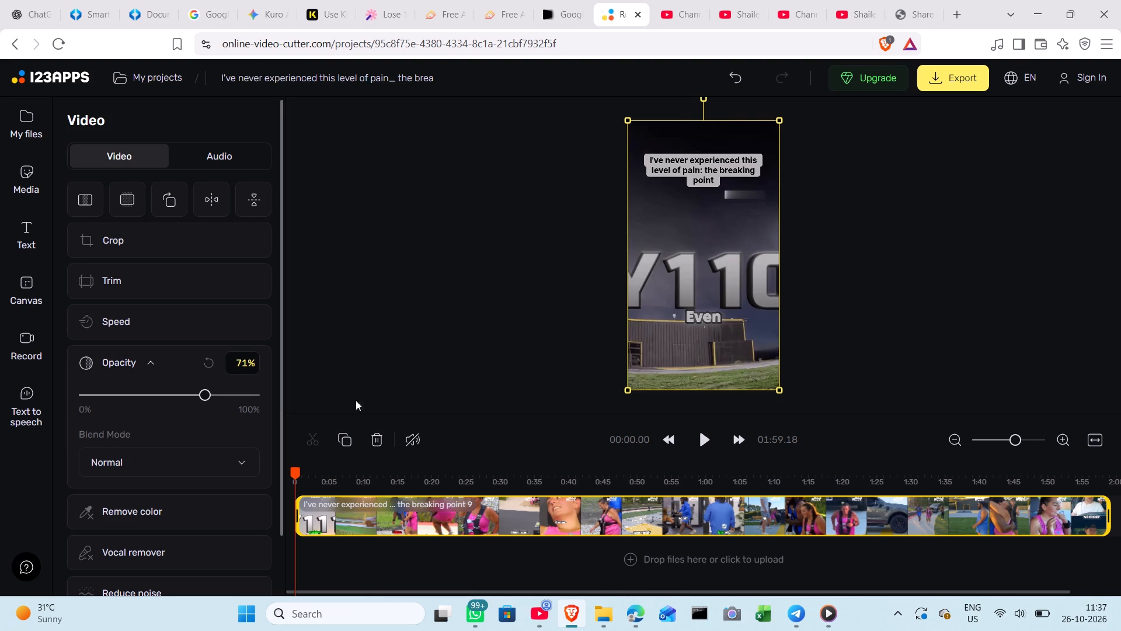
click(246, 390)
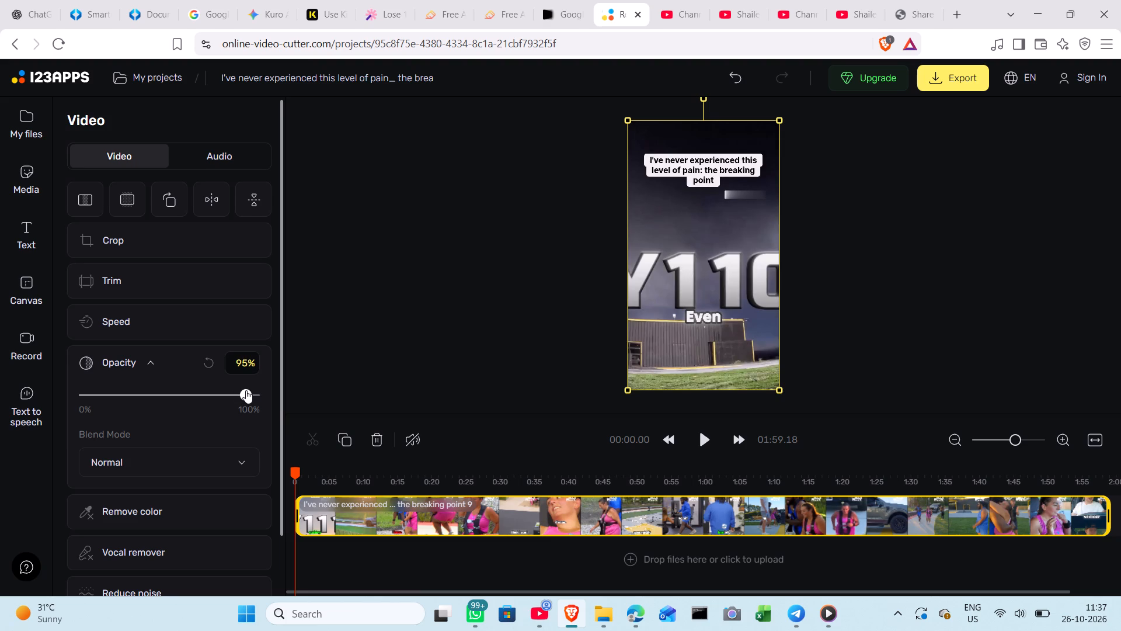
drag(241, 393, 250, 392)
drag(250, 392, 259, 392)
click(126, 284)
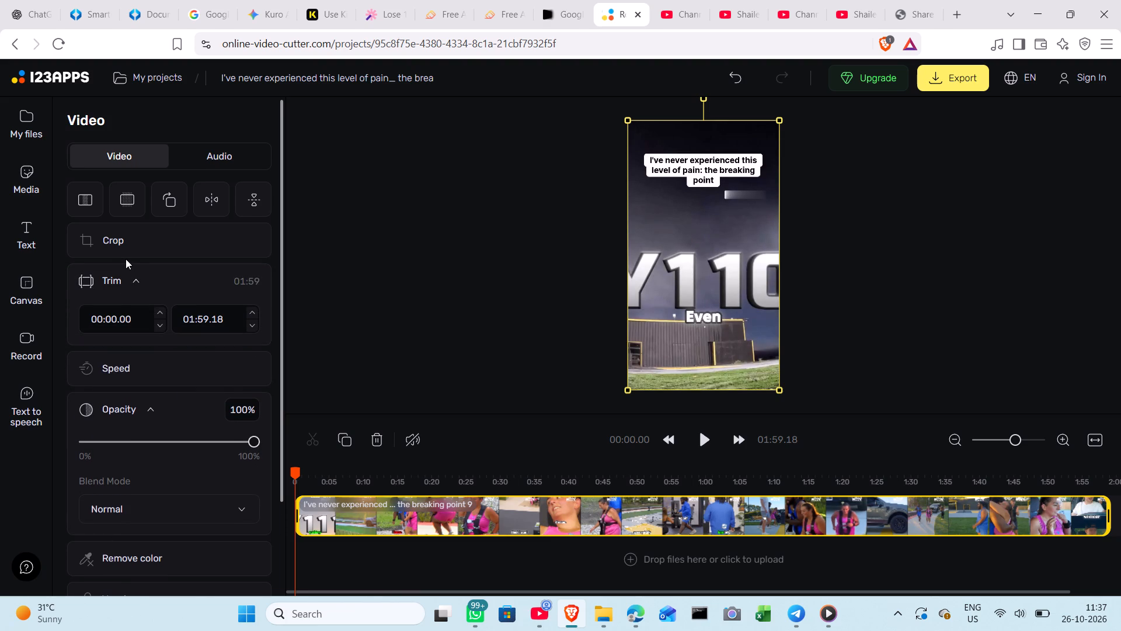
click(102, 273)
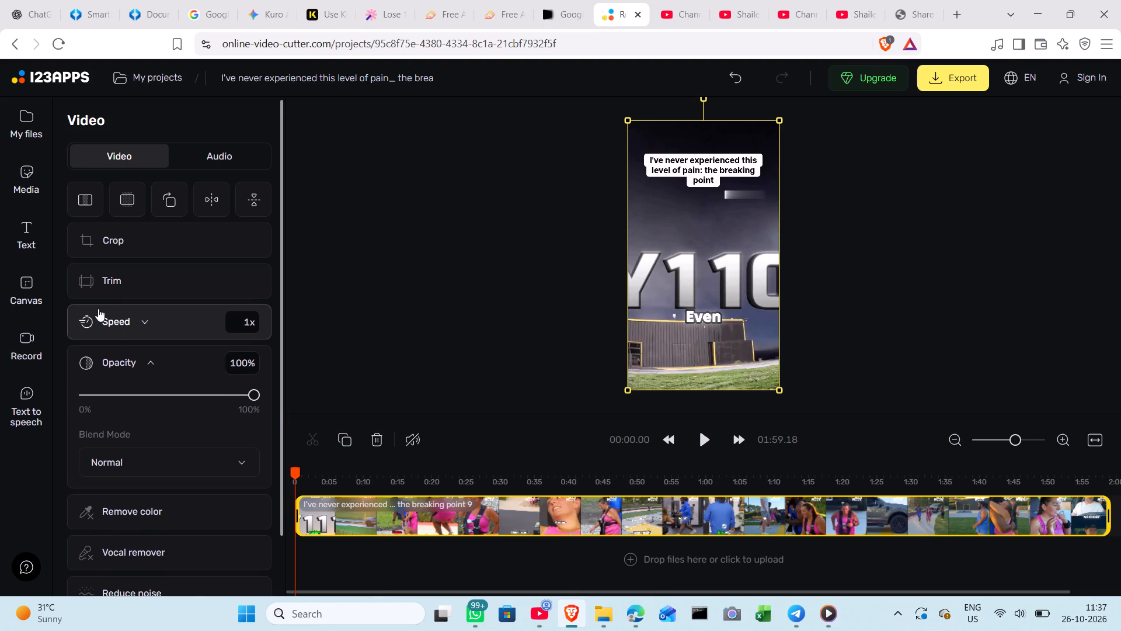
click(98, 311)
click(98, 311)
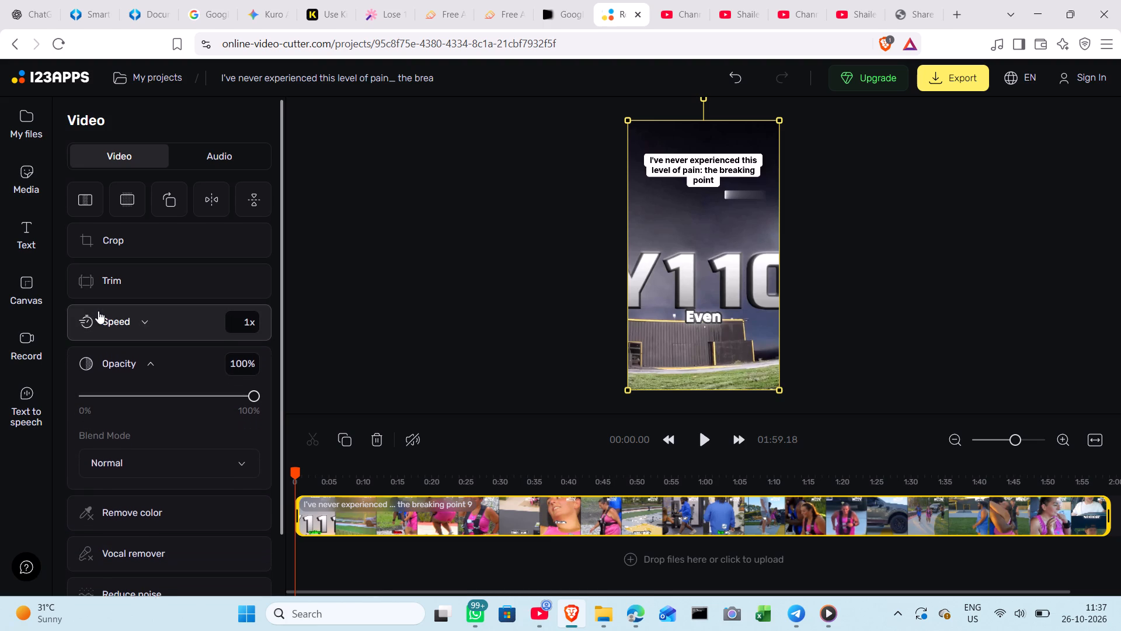
Reopen the logo removal to check the marked area over the watermark, and reapply it.
scroll(124, 467, down, 2)
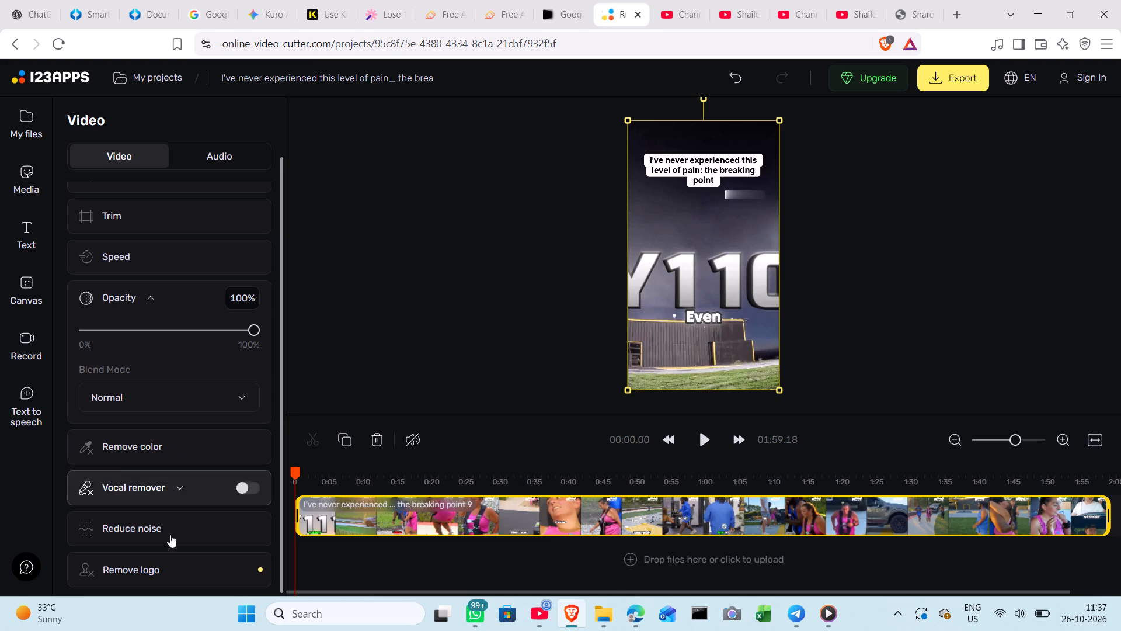
click(172, 566)
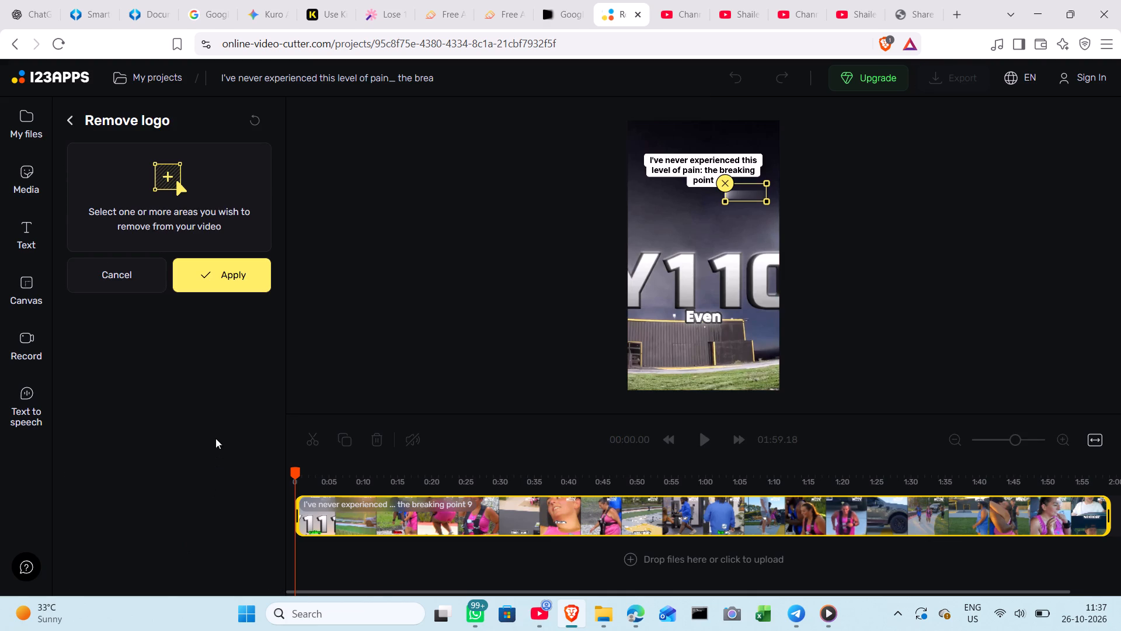
click(211, 285)
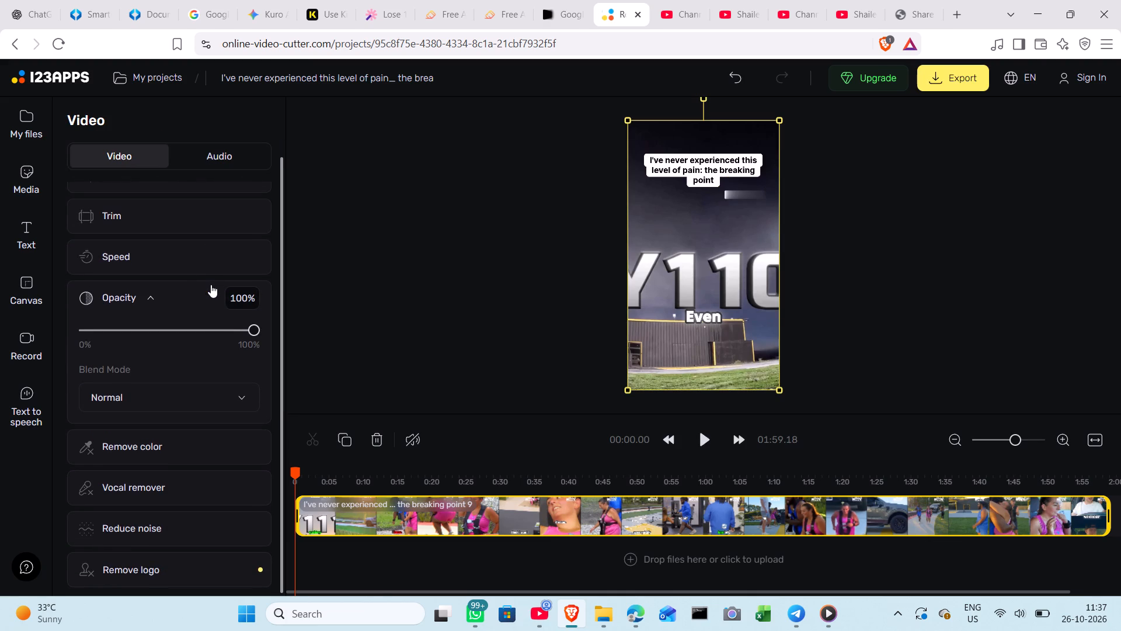
click(148, 289)
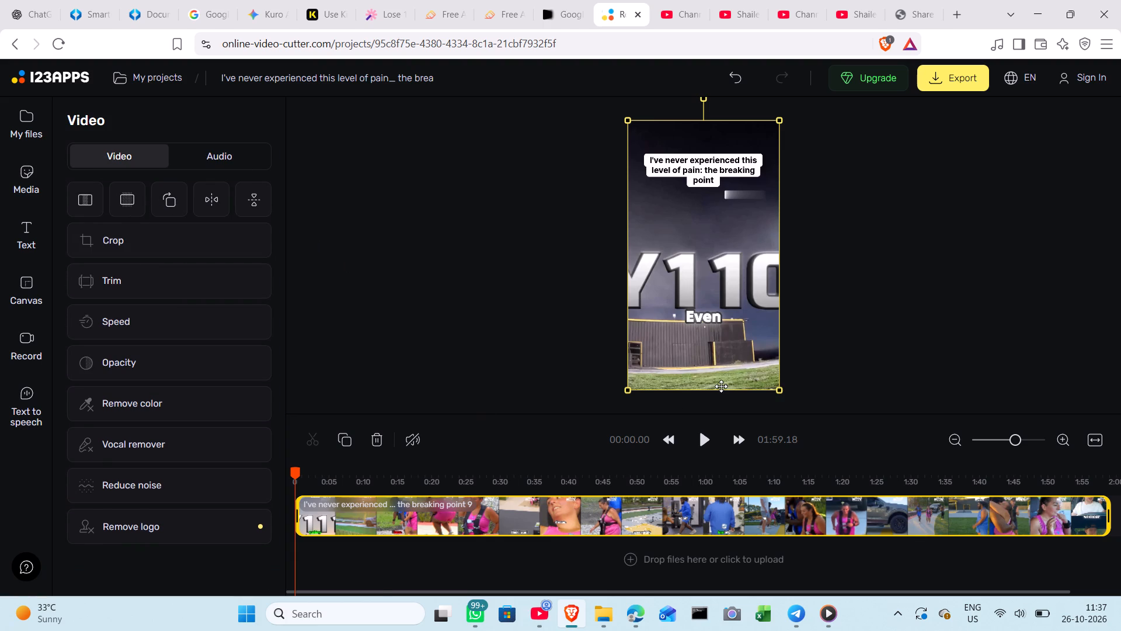
Play roughly the first 20 seconds of the video to check the area where the watermark was removed.
click(713, 434)
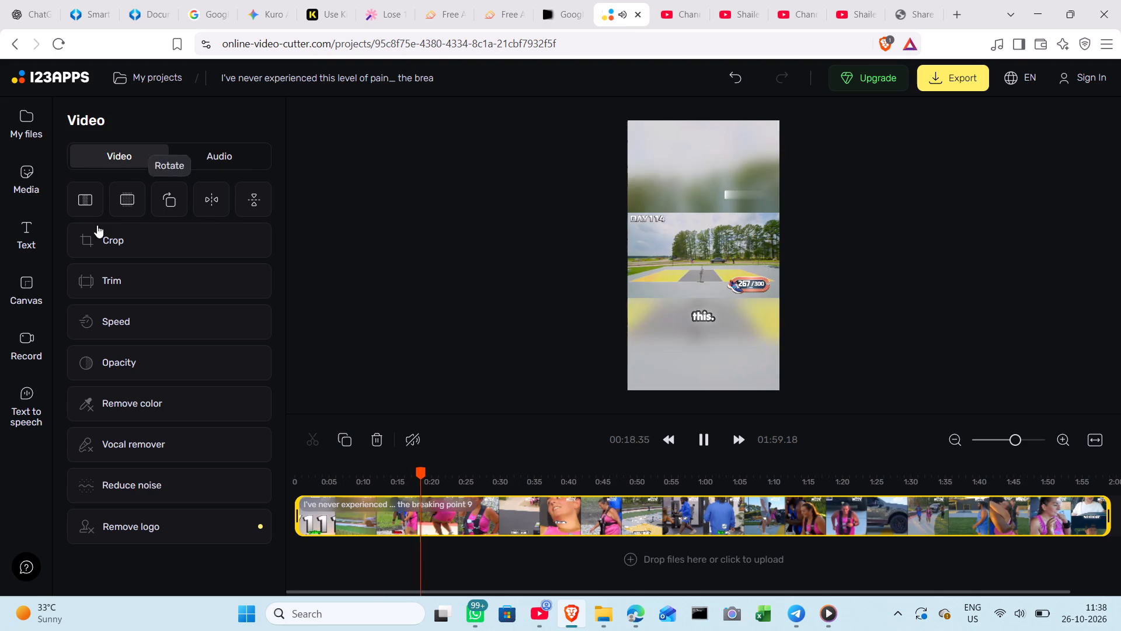
Export the video as a 720p MP4 and save it in Downloads with " 2'" appended to the suggested file name.
click(946, 72)
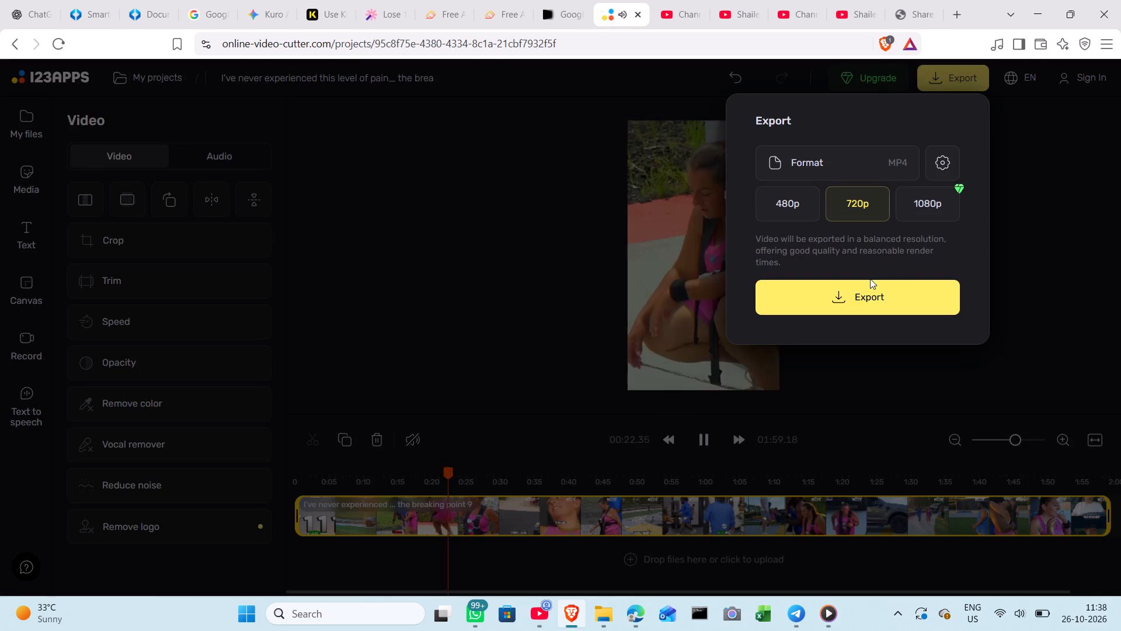
click(855, 290)
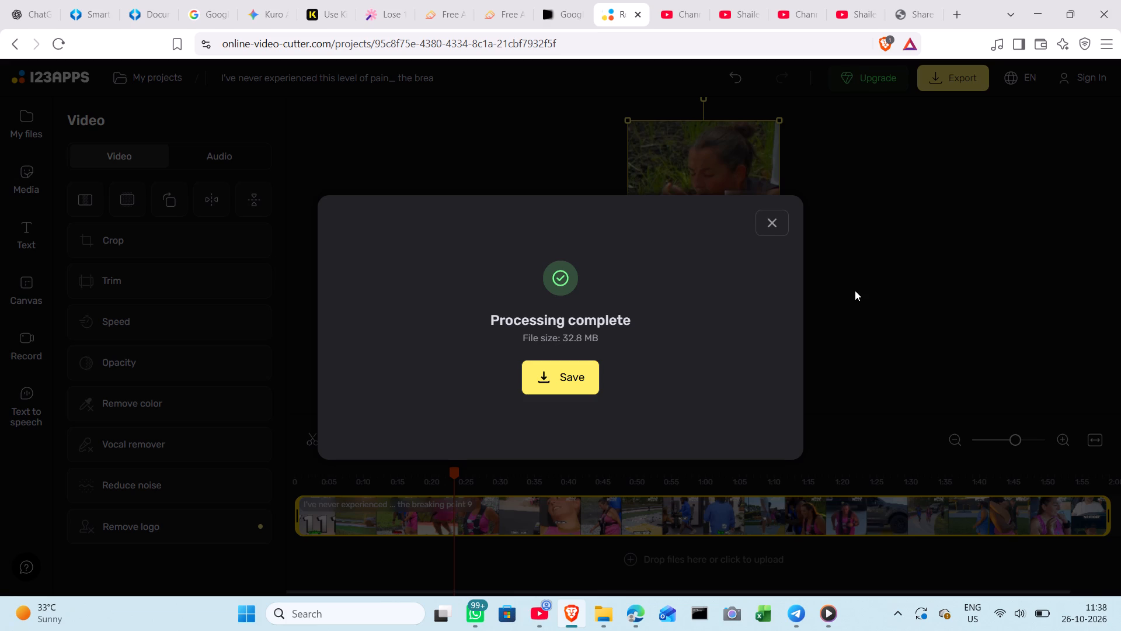
click(553, 373)
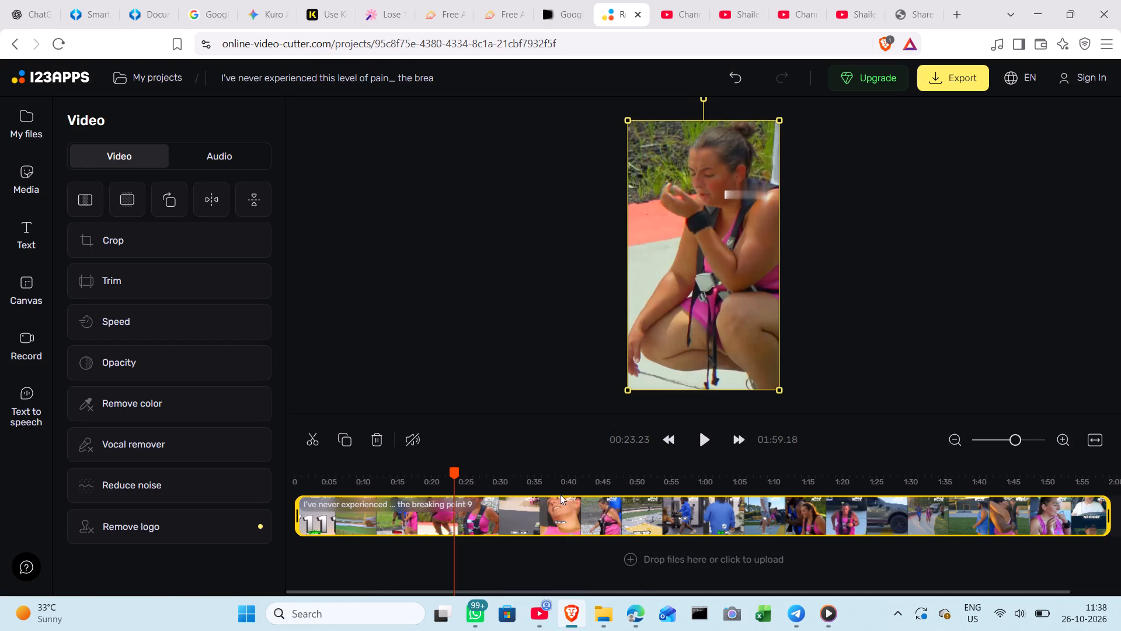
click(605, 607)
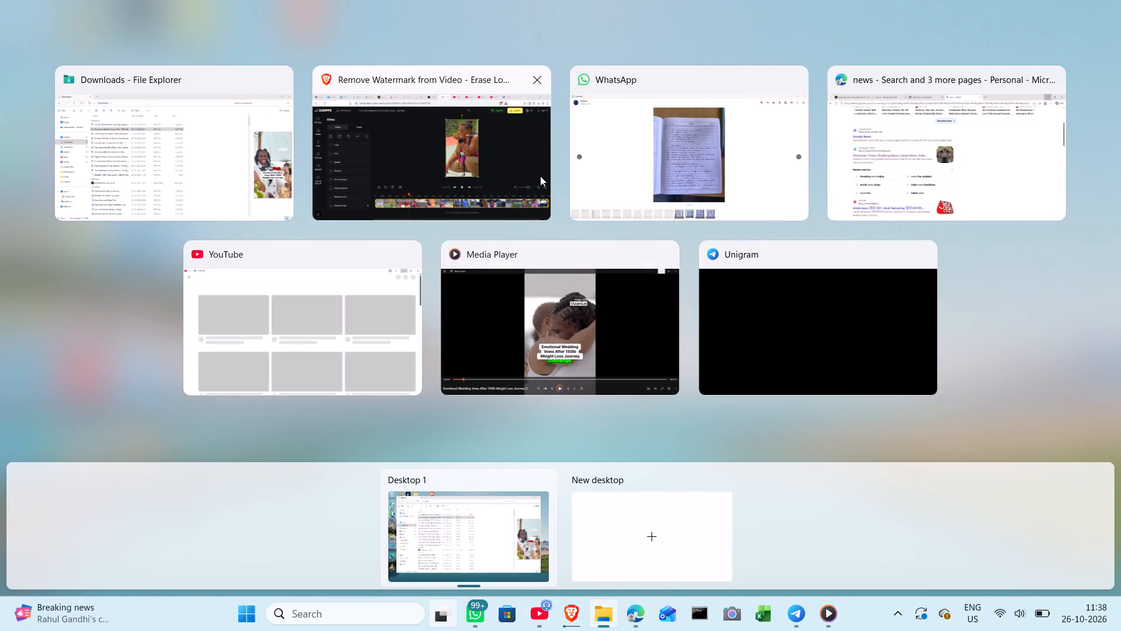
click(462, 162)
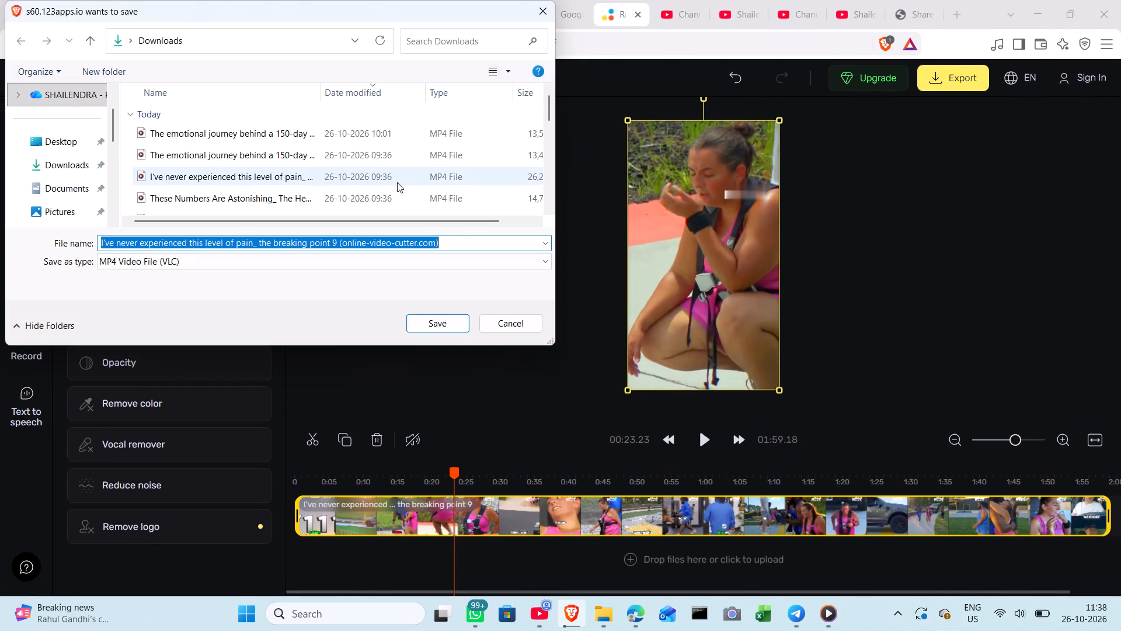
click(460, 241)
key(space)
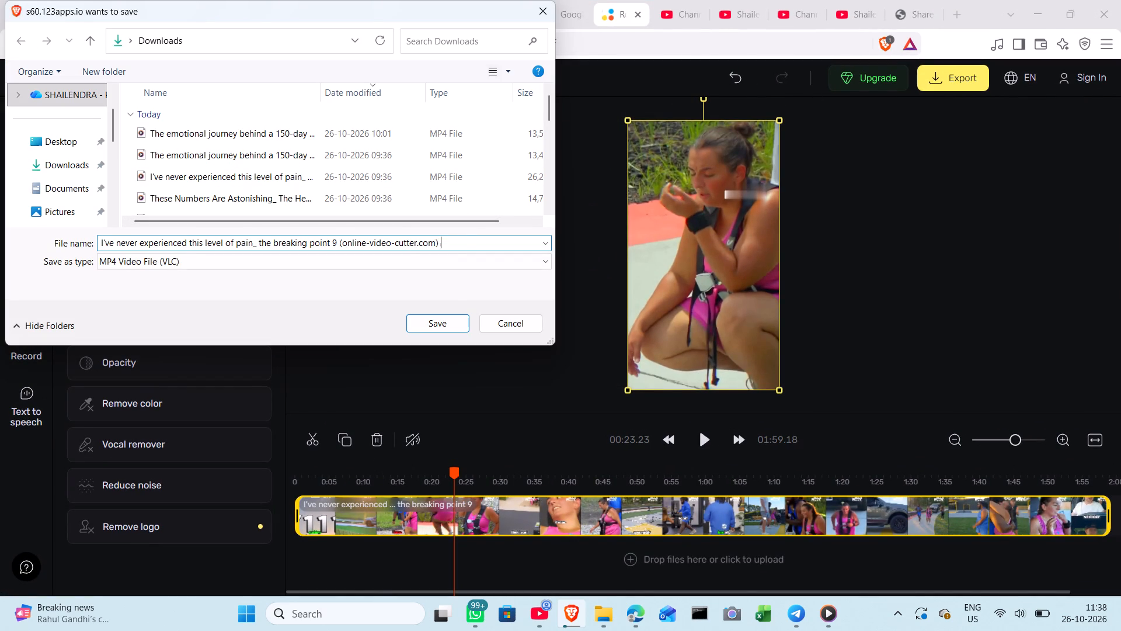
text(2)
key(apostrophe)
click(437, 320)
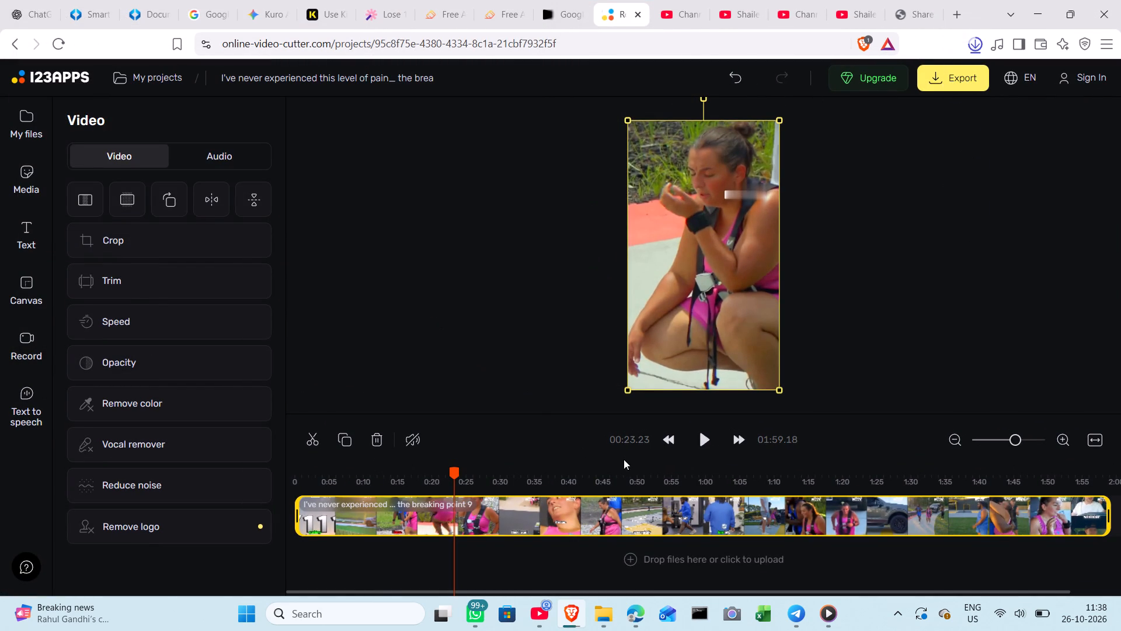
click(845, 22)
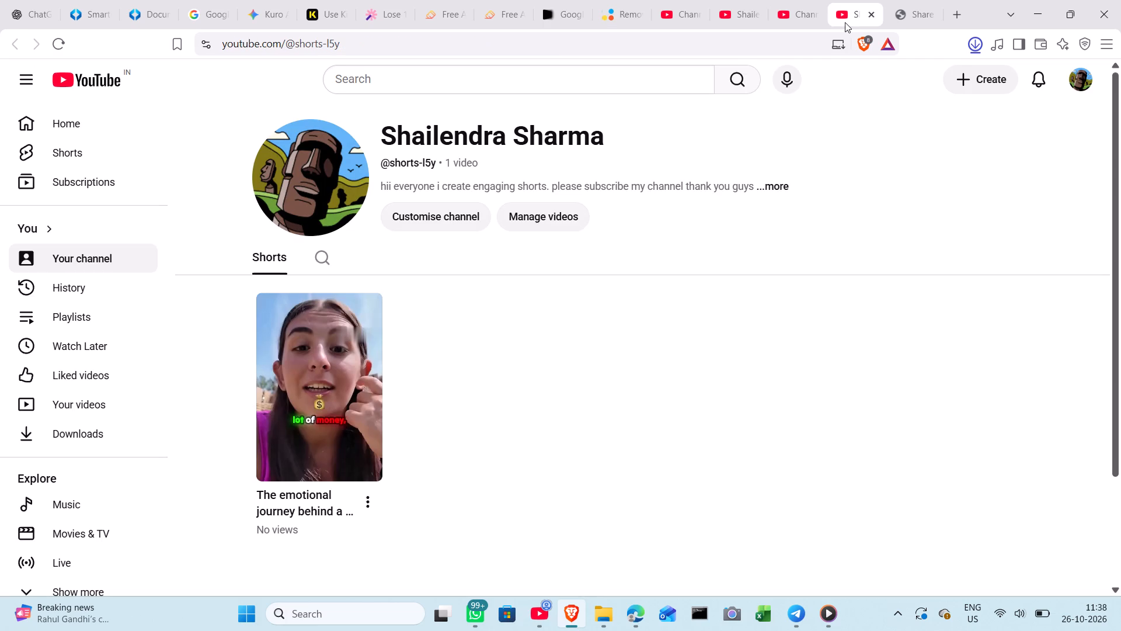
click(1022, 123)
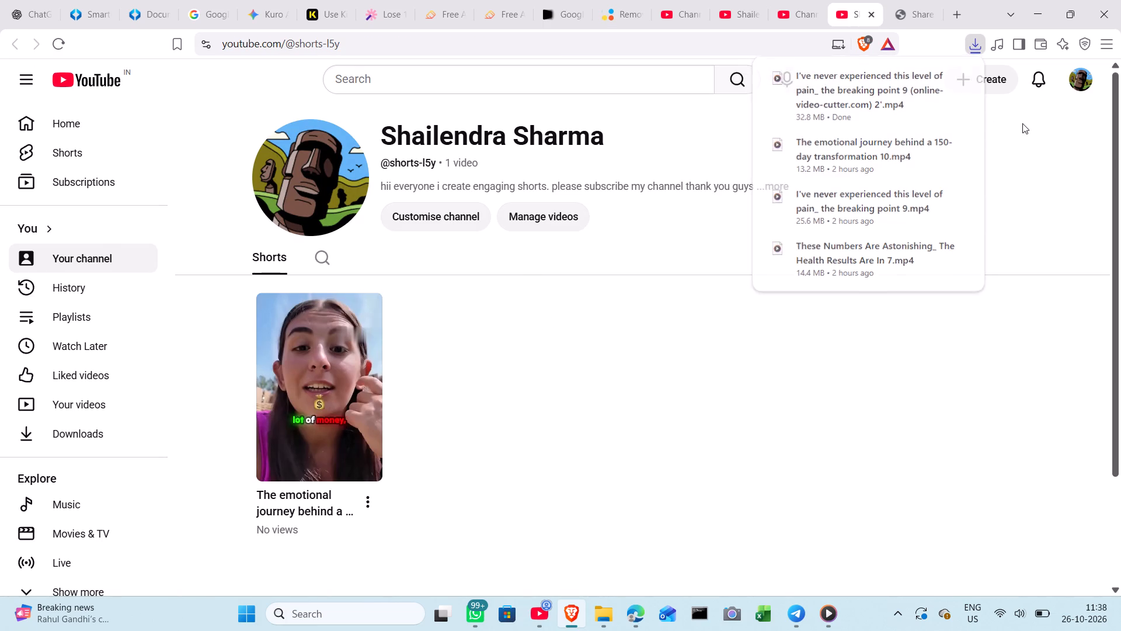
click(981, 84)
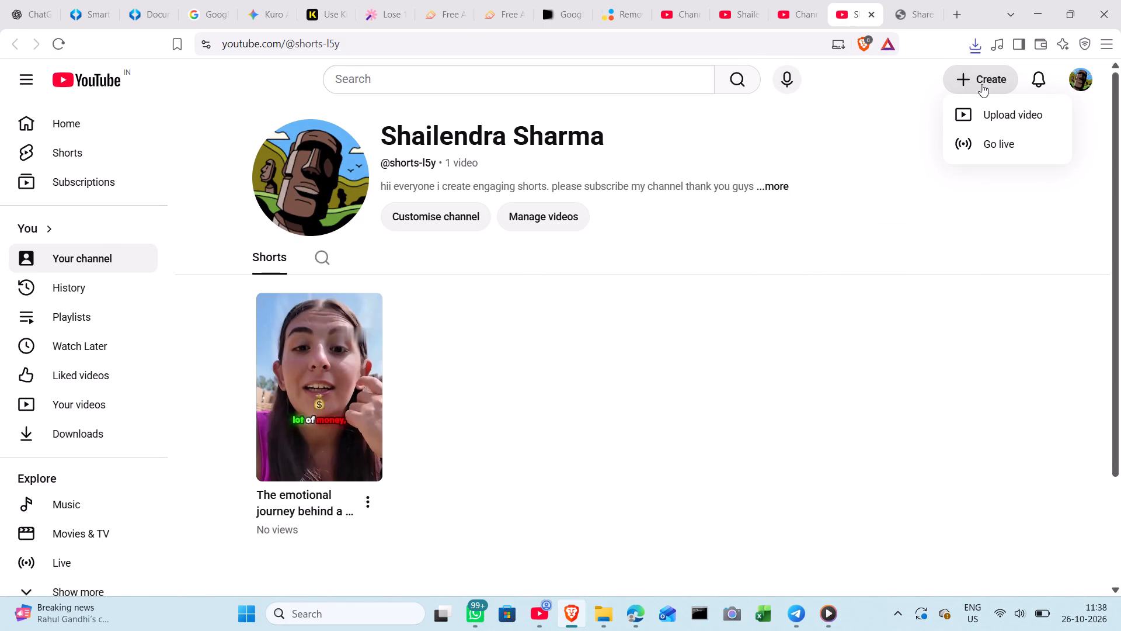
click(1005, 108)
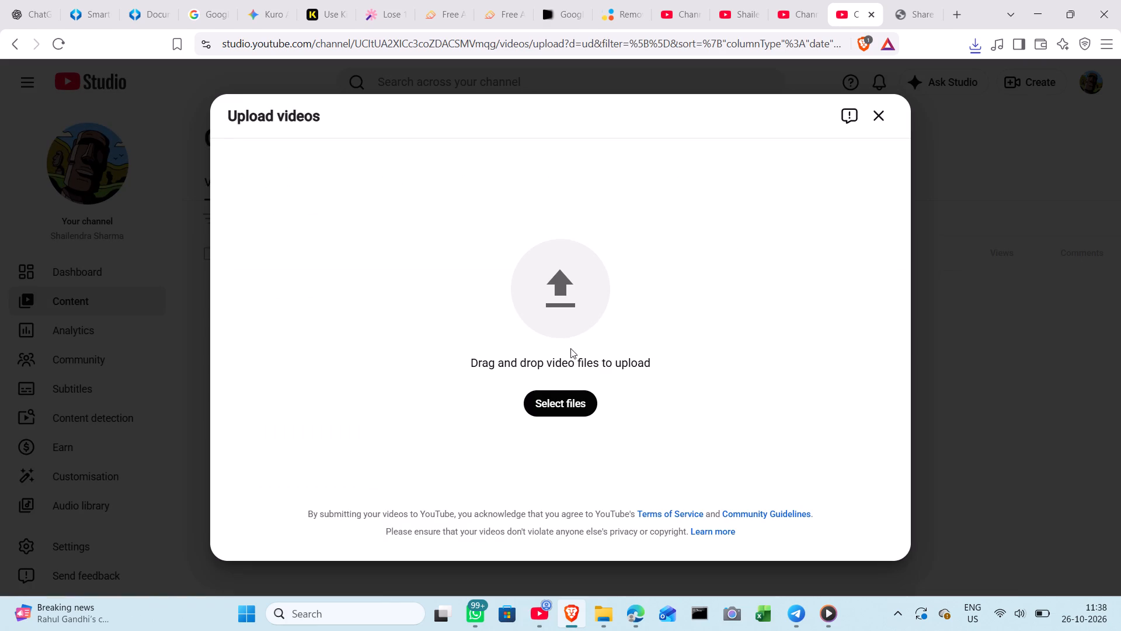
click(884, 112)
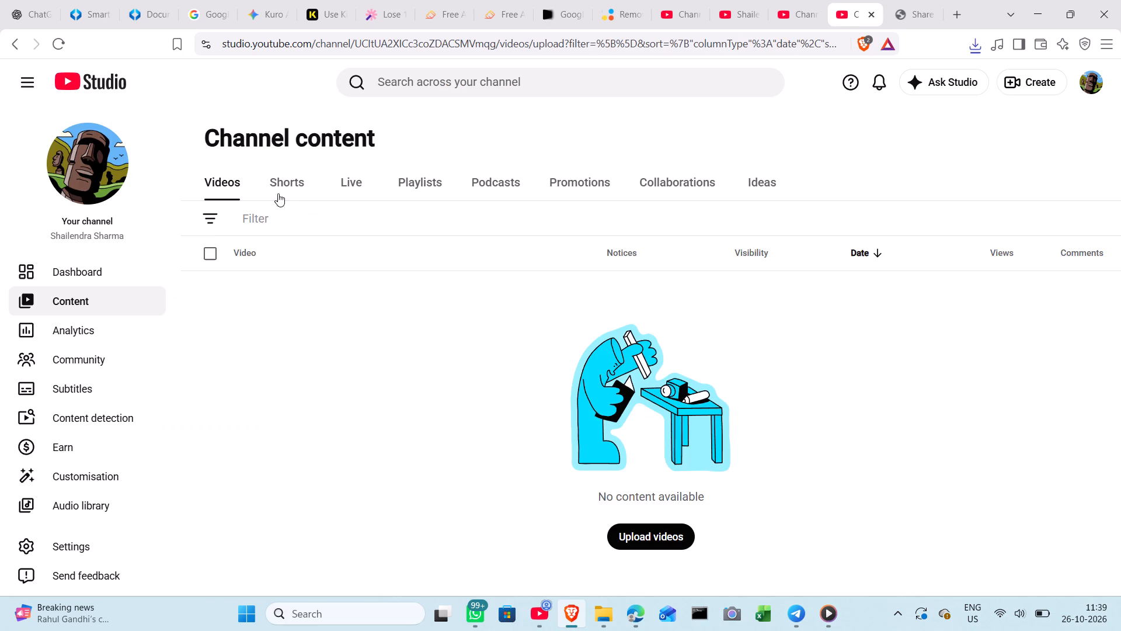
click(269, 188)
click(280, 188)
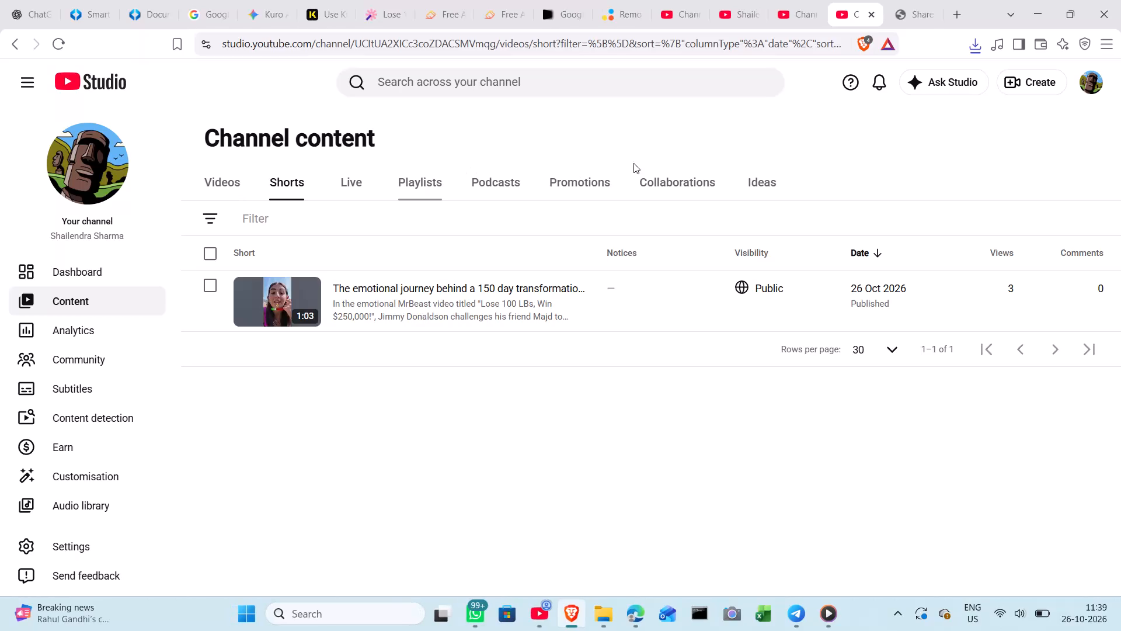
Upload the newly exported "I've never experienced this level of pain_ the breaking point 9" video from Downloads to the channel.
click(1025, 87)
click(1014, 112)
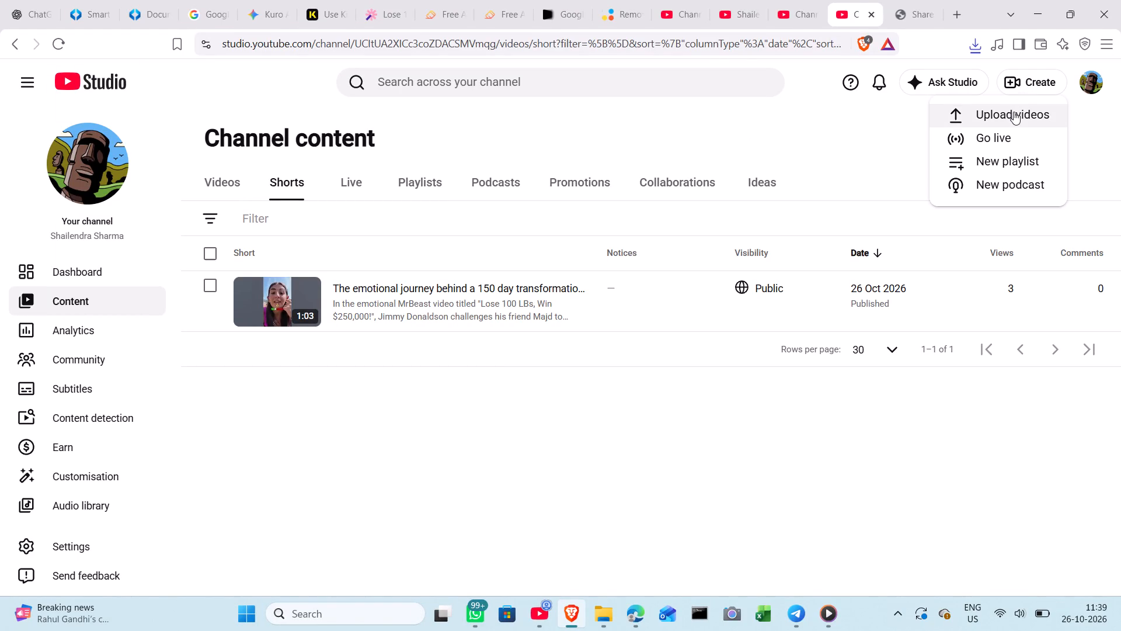
click(563, 399)
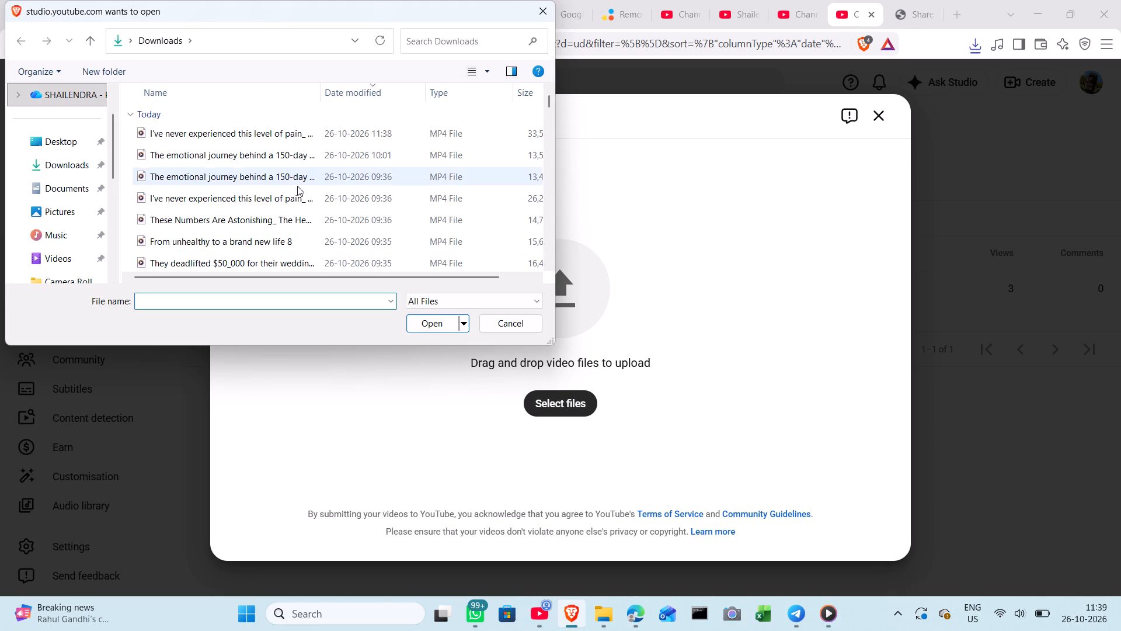
click(298, 131)
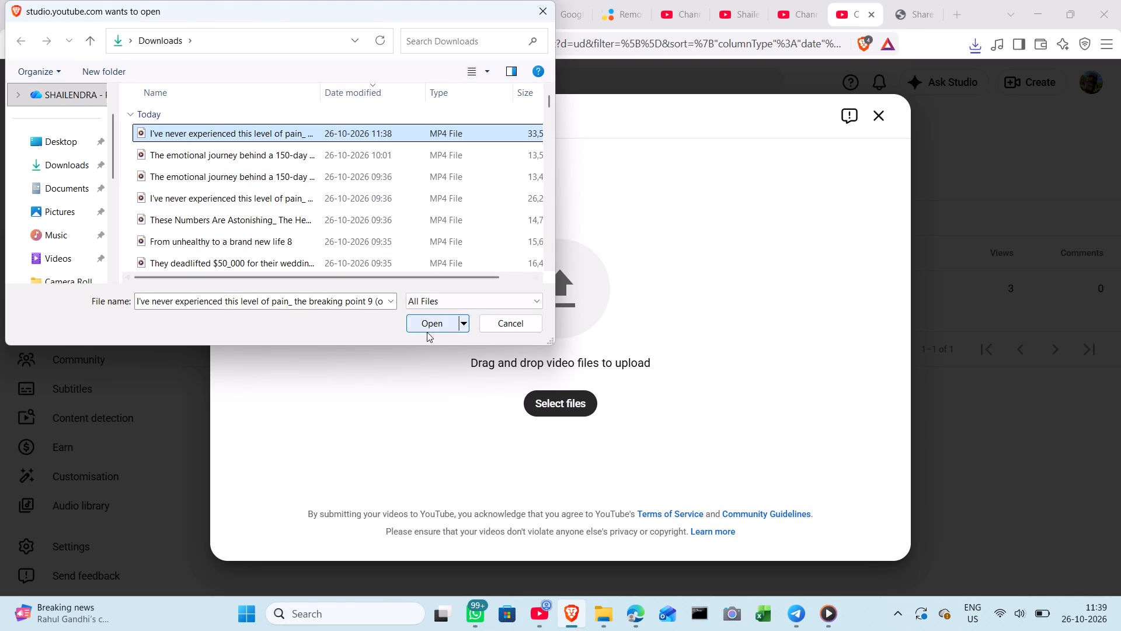
click(427, 327)
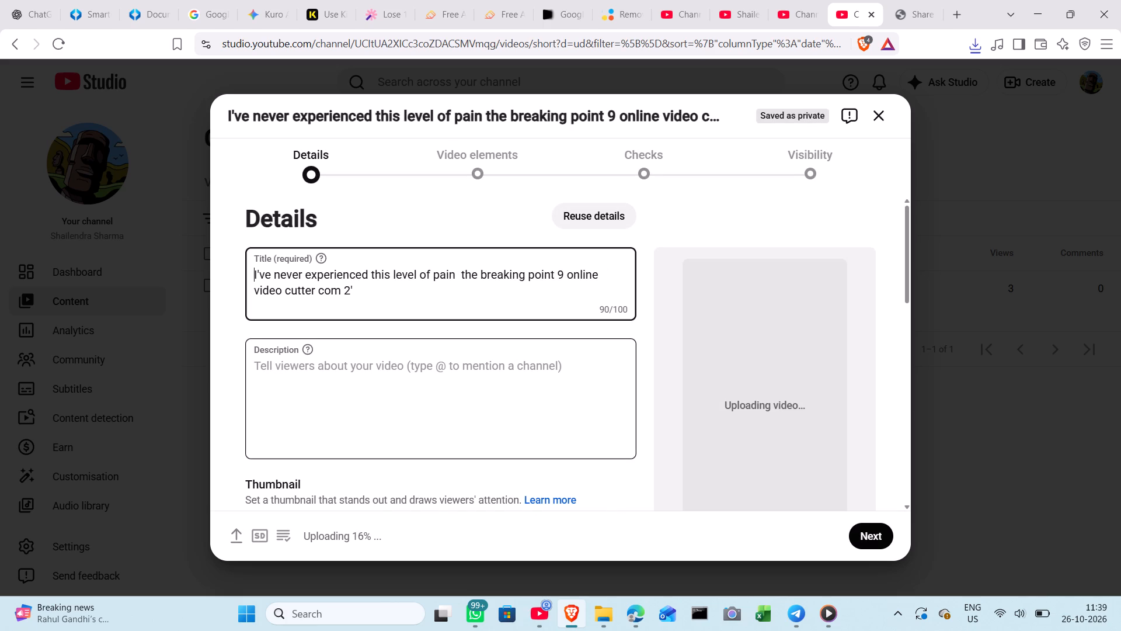
Fill the description with the copied summary of the MrBeast video "Lose 100 LBs, Win $250,000!".
click(381, 375)
key(ctrl+v)
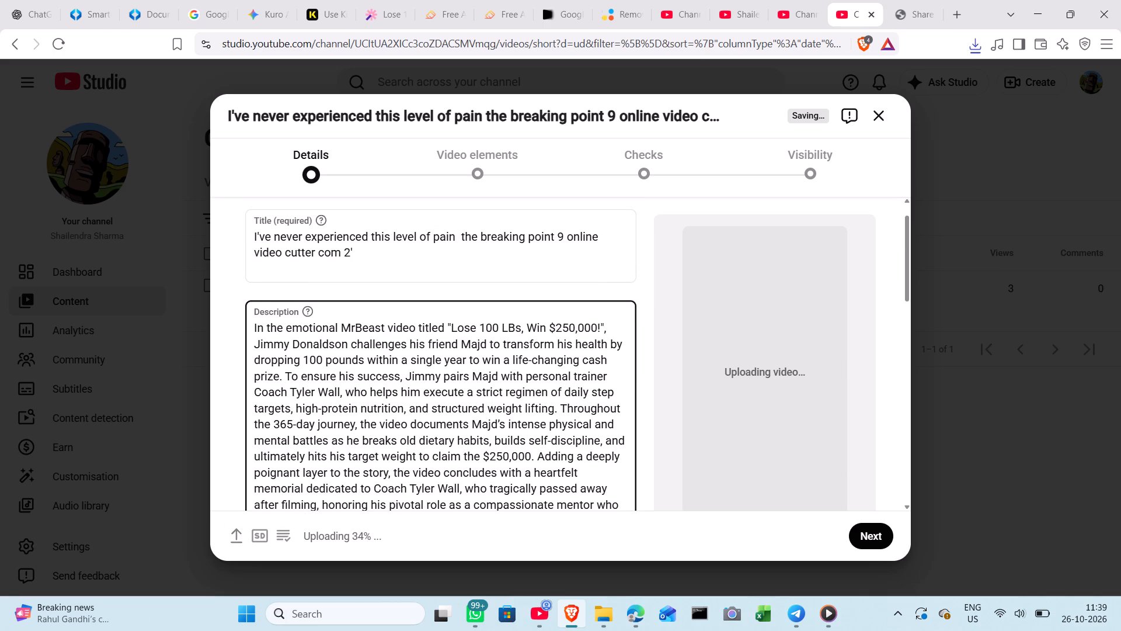
Shorten the video title to "I've never experienced this level of pain" by removing everything after "pain".
scroll(465, 398, down, 2)
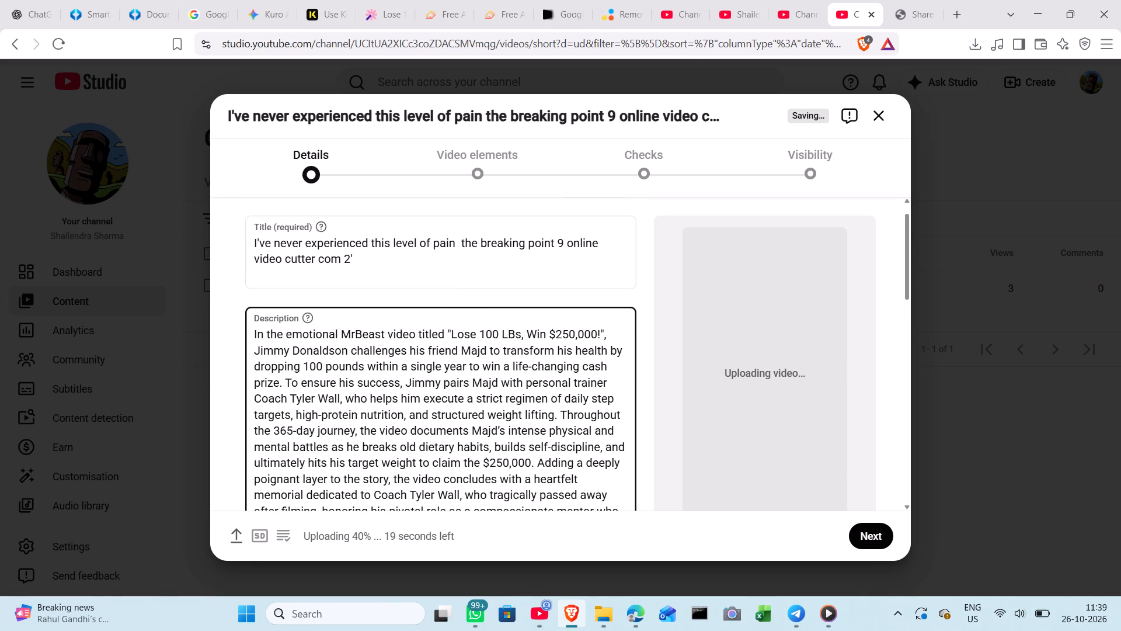
click(353, 261)
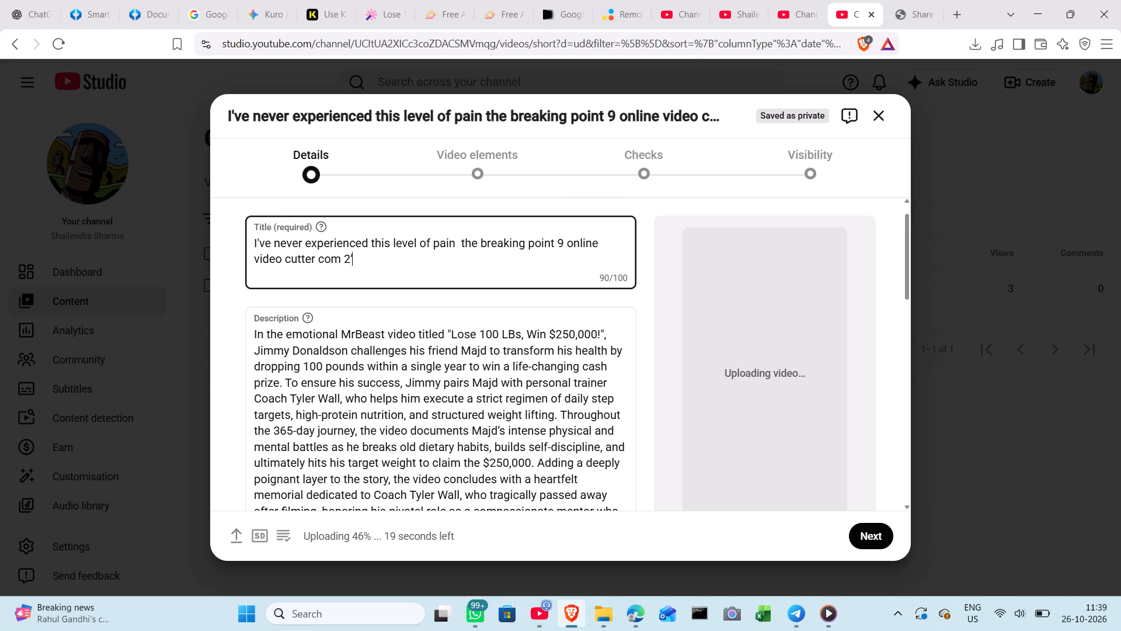
key(BackSpace)
key(BackSpace)
key(BackSpace)
key(BackSpace)
key(BackSpace)
key(BackSpace)
key(BackSpace)
key(BackSpace)
key(BackSpace)
key(BackSpace)
key(BackSpace)
key(BackSpace)
key(BackSpace)
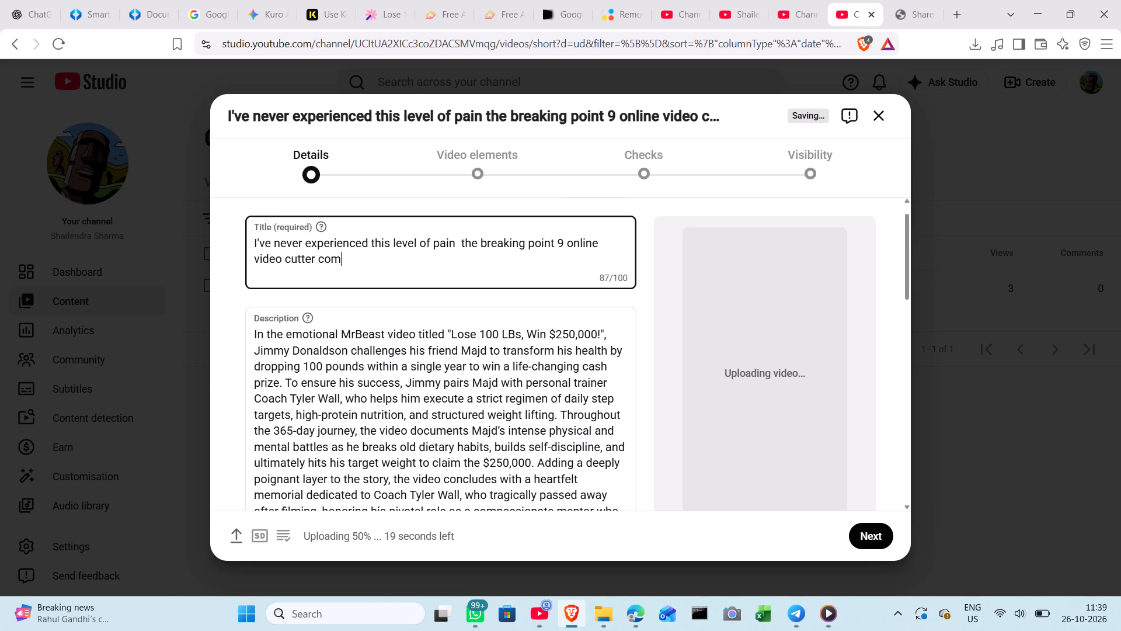
key(BackSpace)
key(BackSpace)
key(BackSpace)
key(BackSpace)
key(BackSpace)
key(BackSpace)
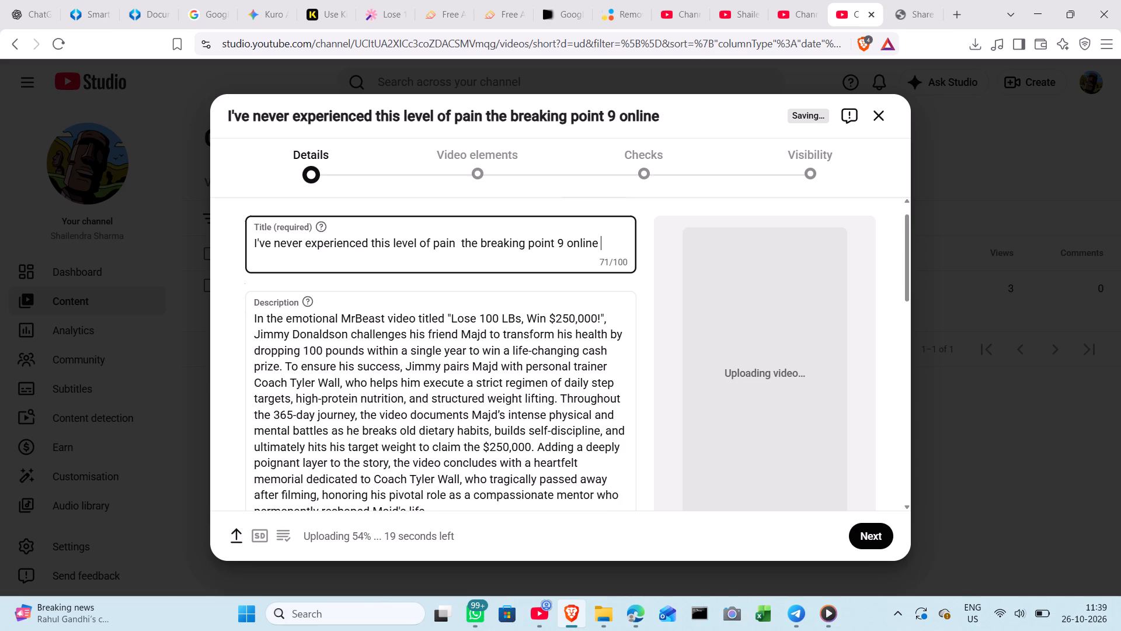
key(BackSpace)
key(BackSpace)
key(BackSpace)
key(BackSpace)
key(BackSpace)
key(BackSpace)
key(BackSpace)
key(BackSpace)
key(BackSpace)
key(BackSpace)
key(BackSpace)
key(BackSpace)
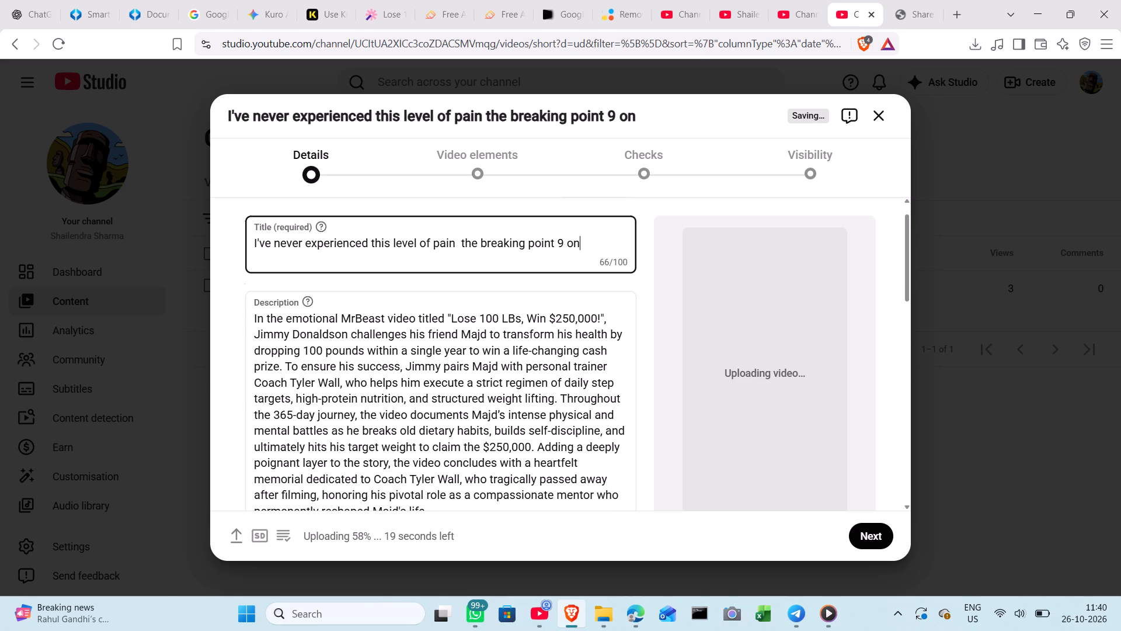
text(nt)
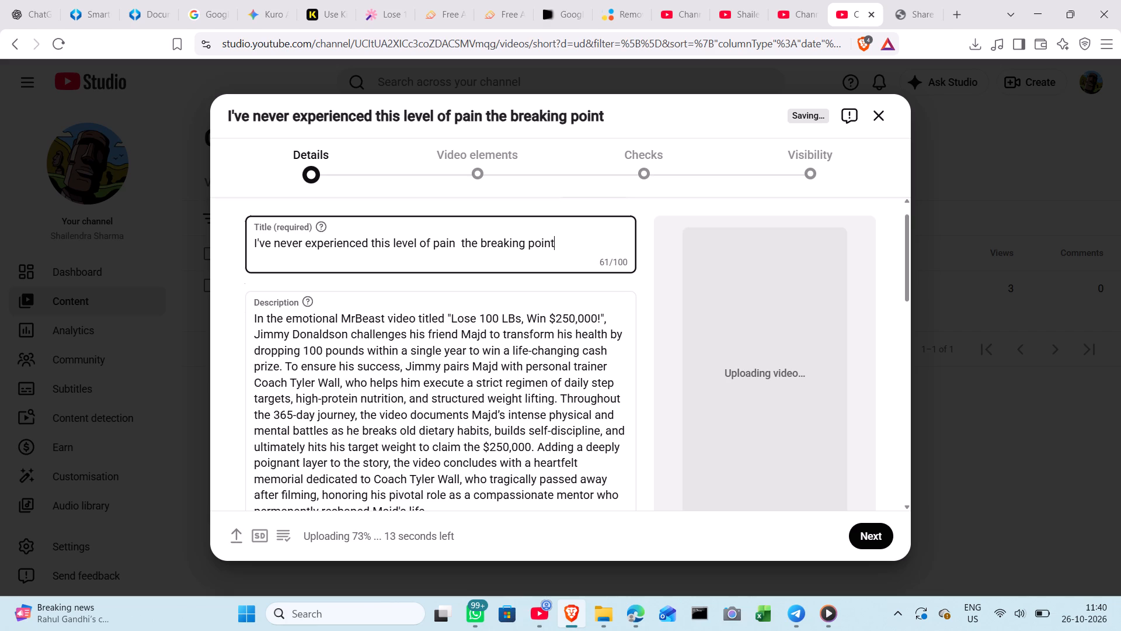
key(BackSpace)
key(BackSpace)
key(BackSpace)
key(BackSpace)
key(BackSpace)
key(BackSpace)
key(BackSpace)
key(BackSpace)
key(BackSpace)
key(BackSpace)
key(BackSpace)
key(BackSpace)
key(BackSpace)
key(BackSpace)
key(BackSpace)
key(BackSpace)
key(BackSpace)
key(BackSpace)
key(BackSpace)
key(BackSpace)
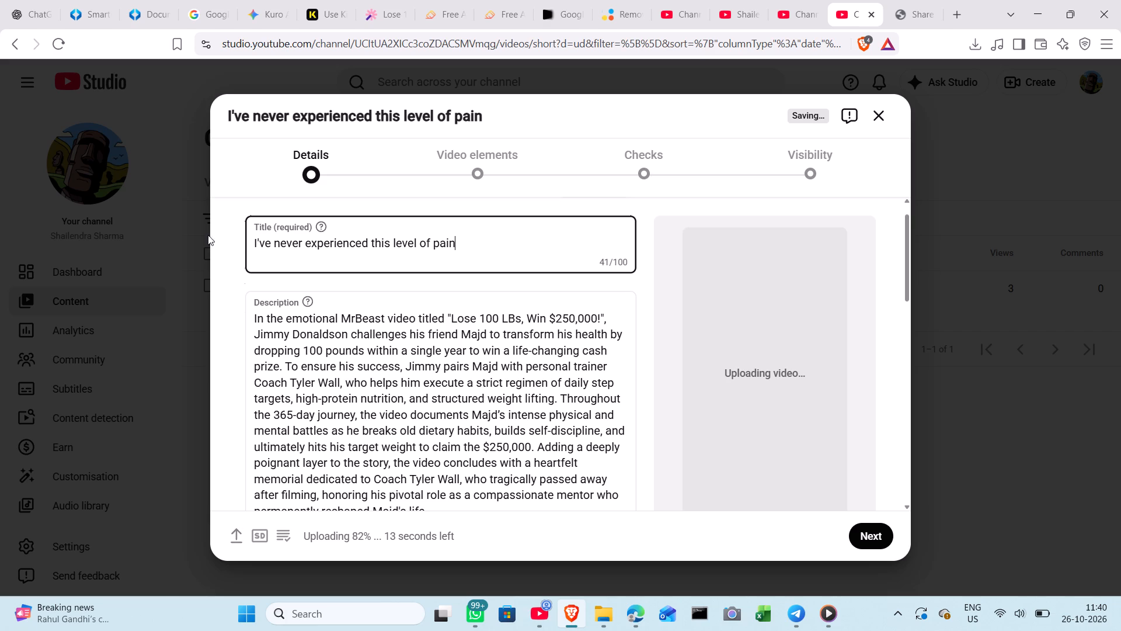
click(253, 242)
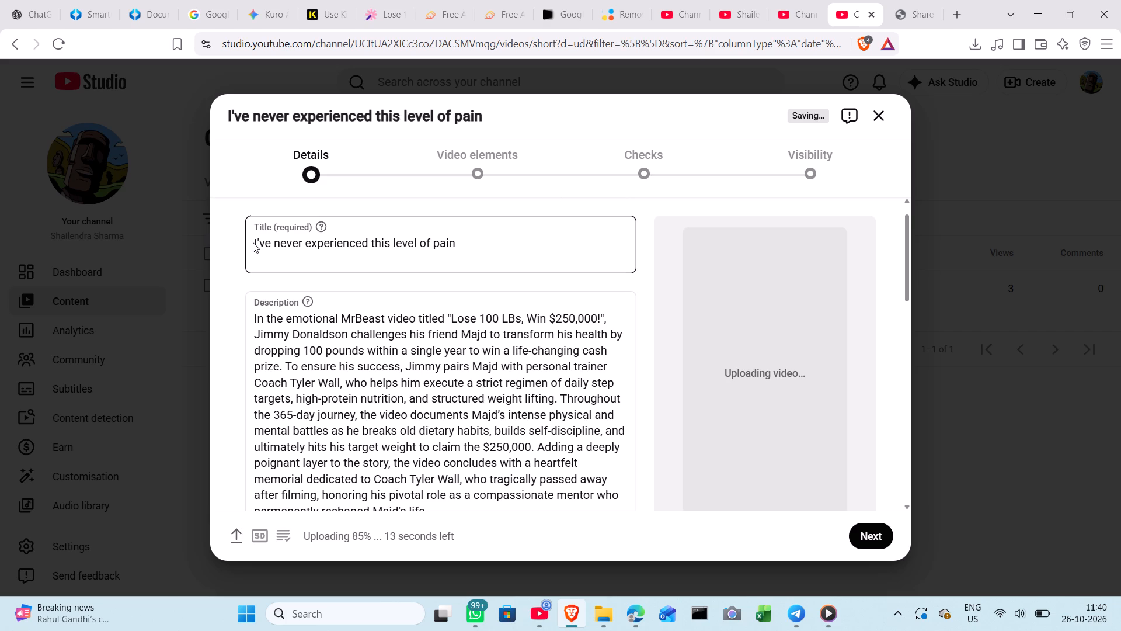
click(513, 251)
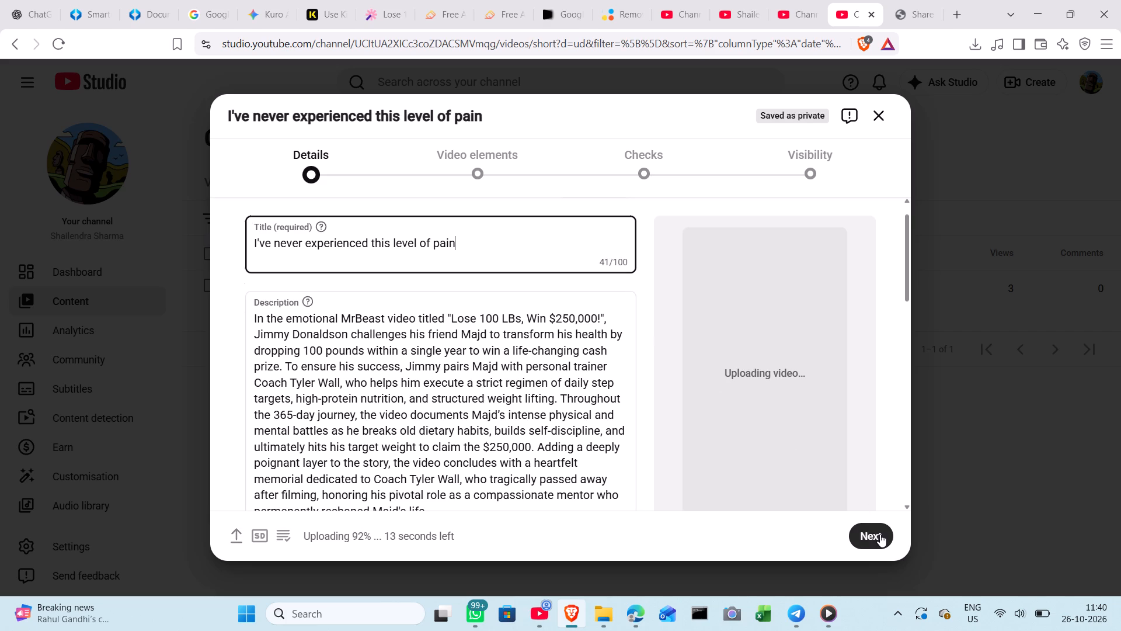
Mark the video as not Made for Kids, expand the age restriction options, and complete the Details stage.
scroll(580, 418, down, 5)
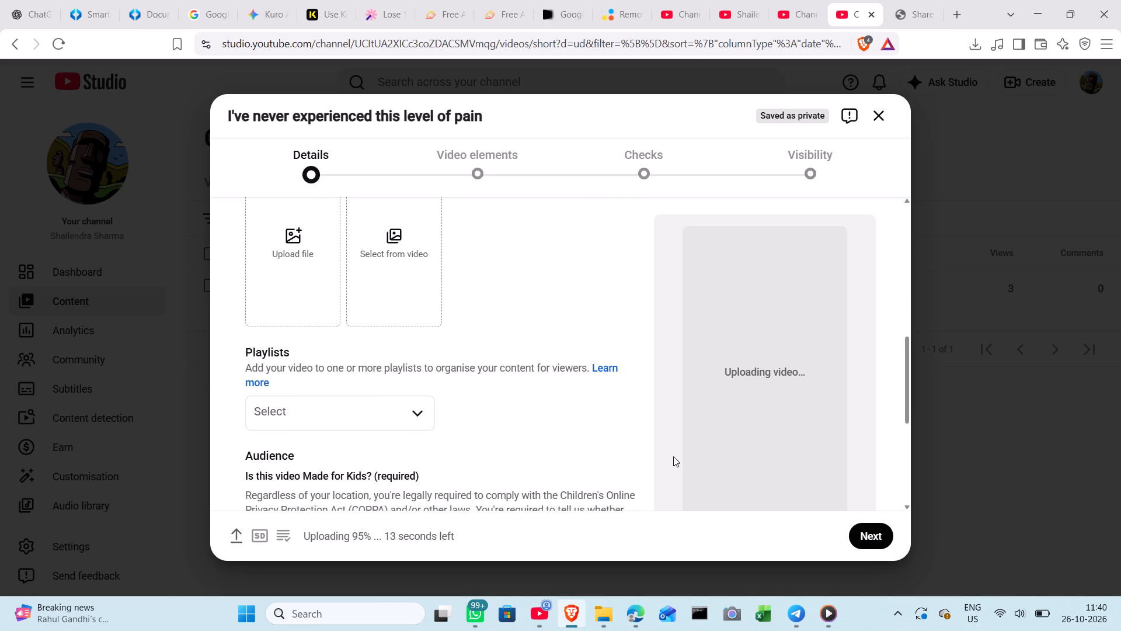
click(872, 533)
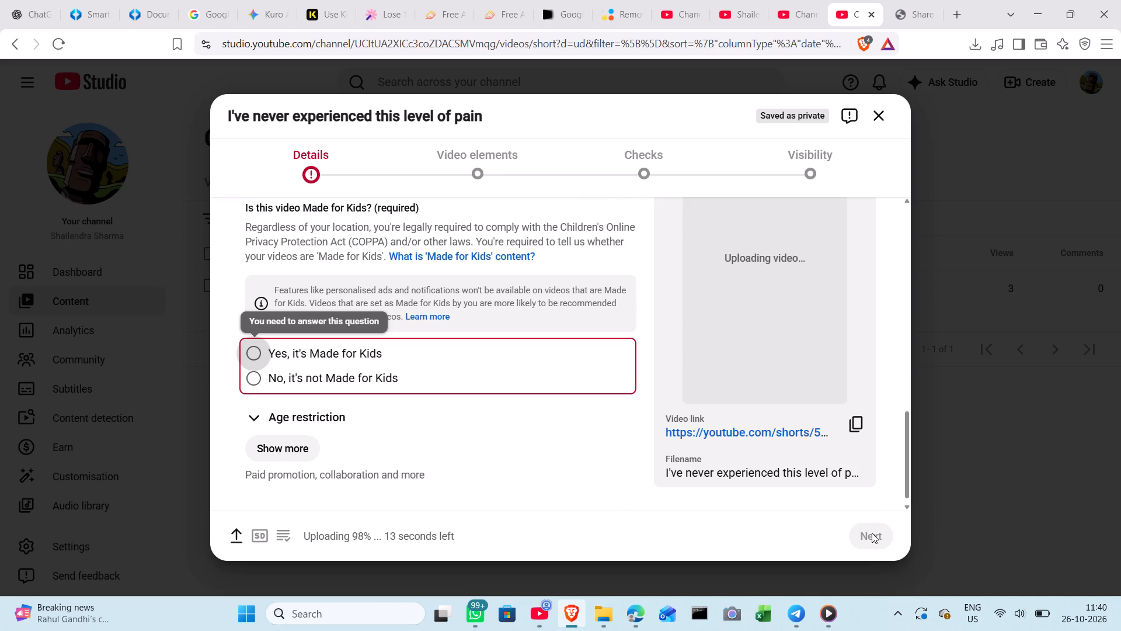
click(250, 376)
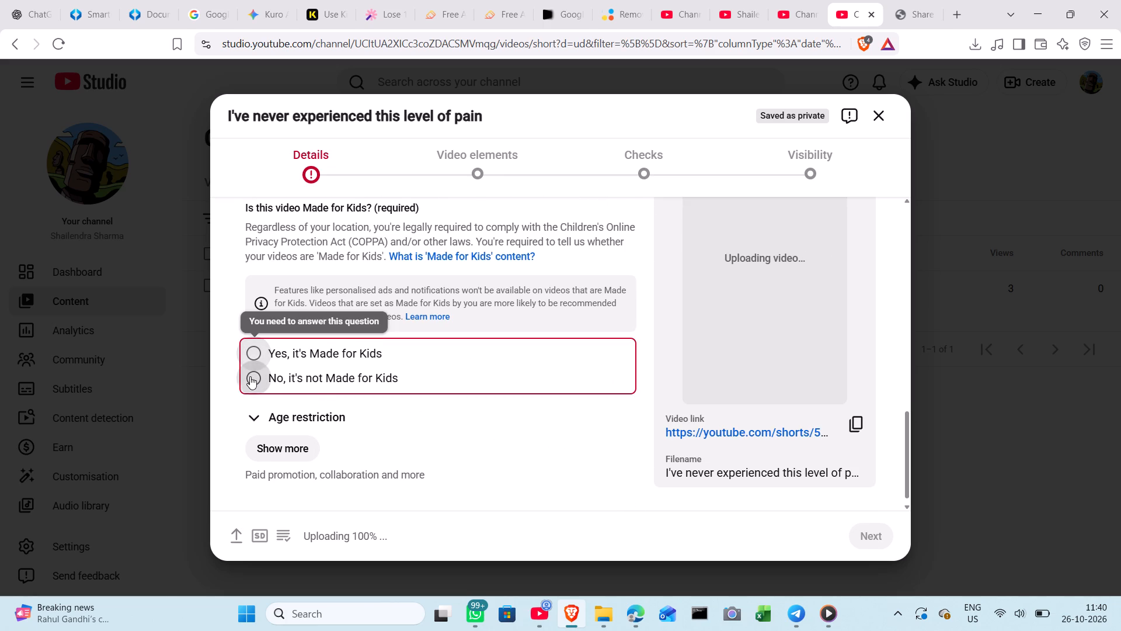
click(251, 415)
scroll(327, 408, down, 1)
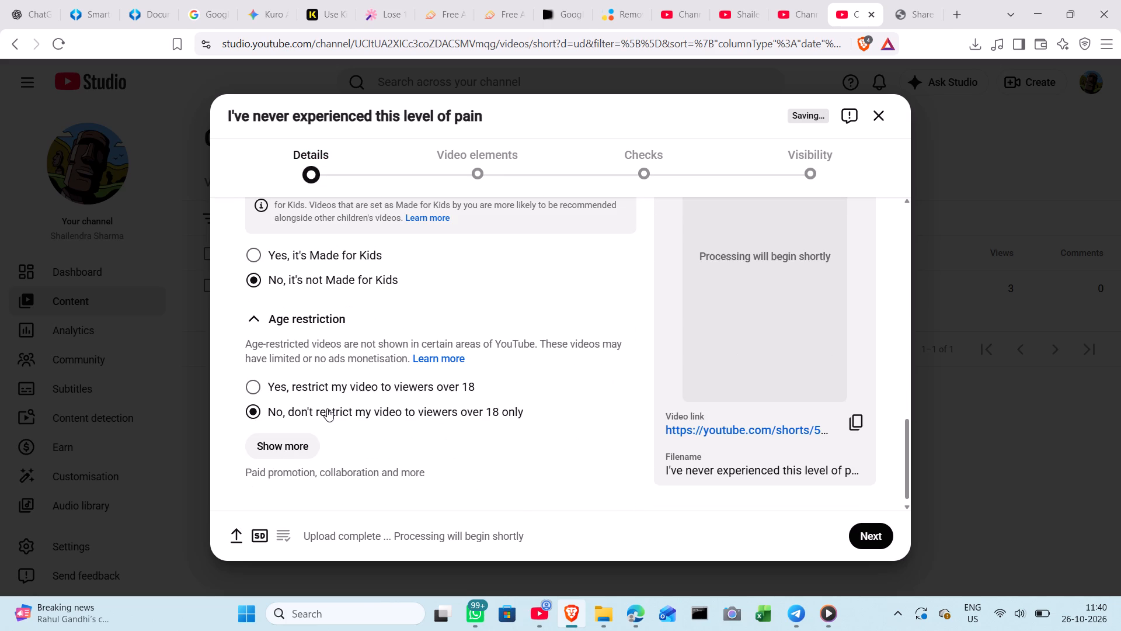
scroll(327, 408, down, 1)
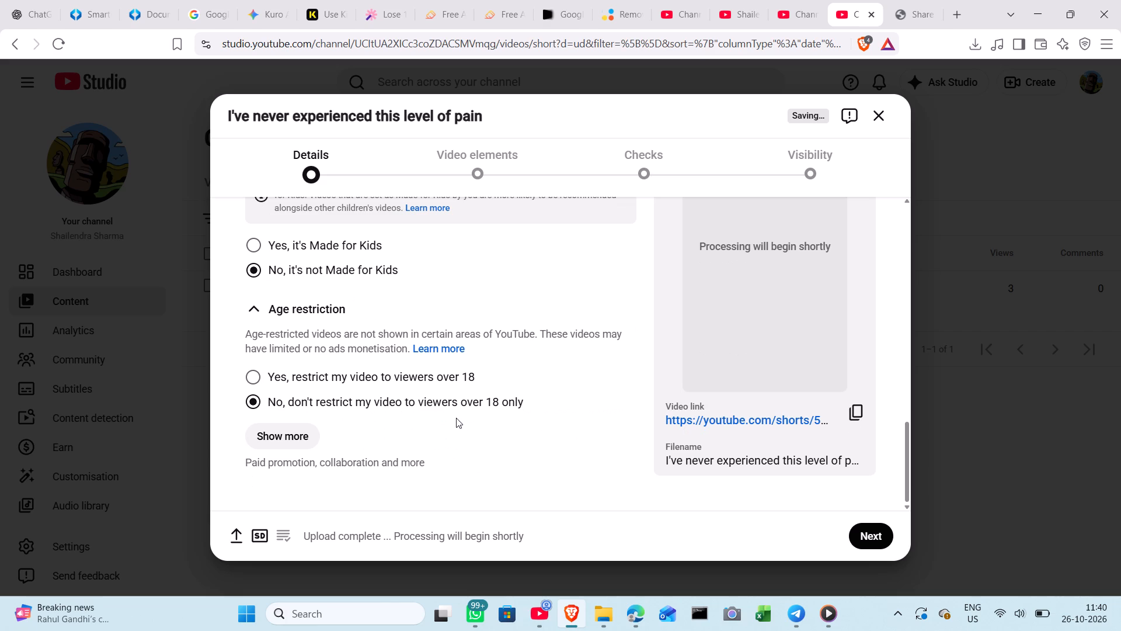
click(871, 537)
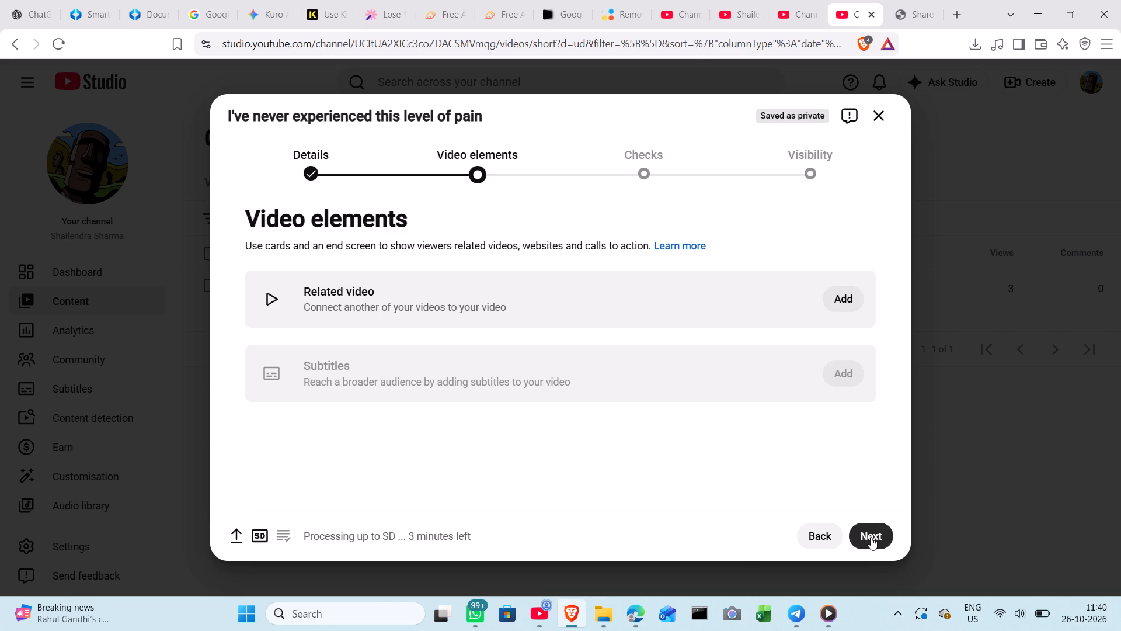
Pass the video elements and checks stages without additions and publish the video with Public visibility.
click(871, 537)
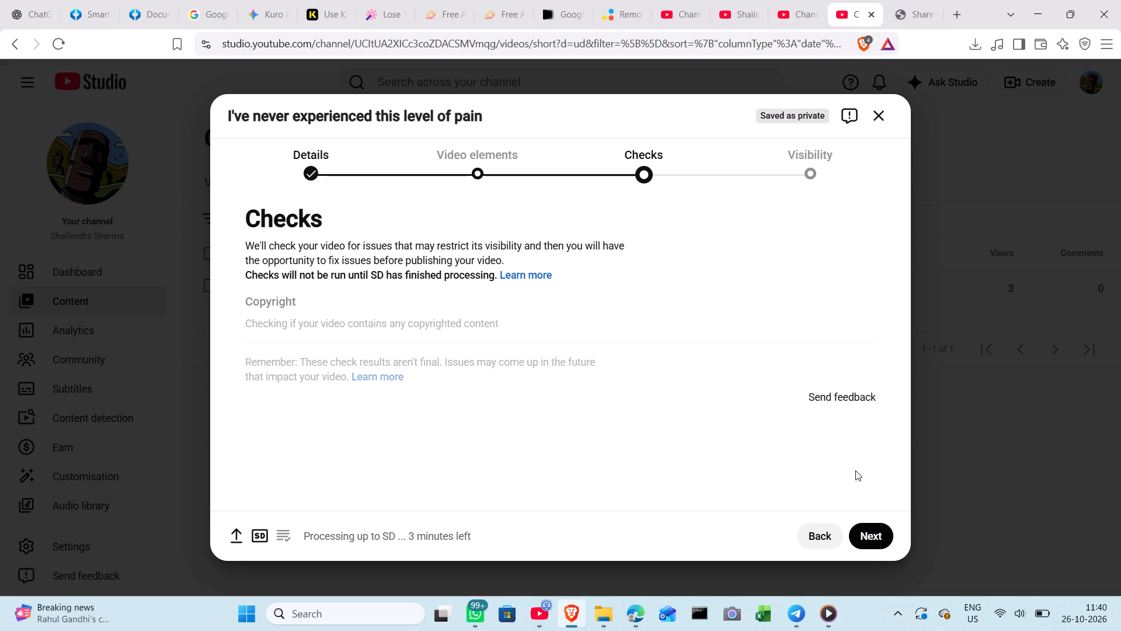
click(868, 529)
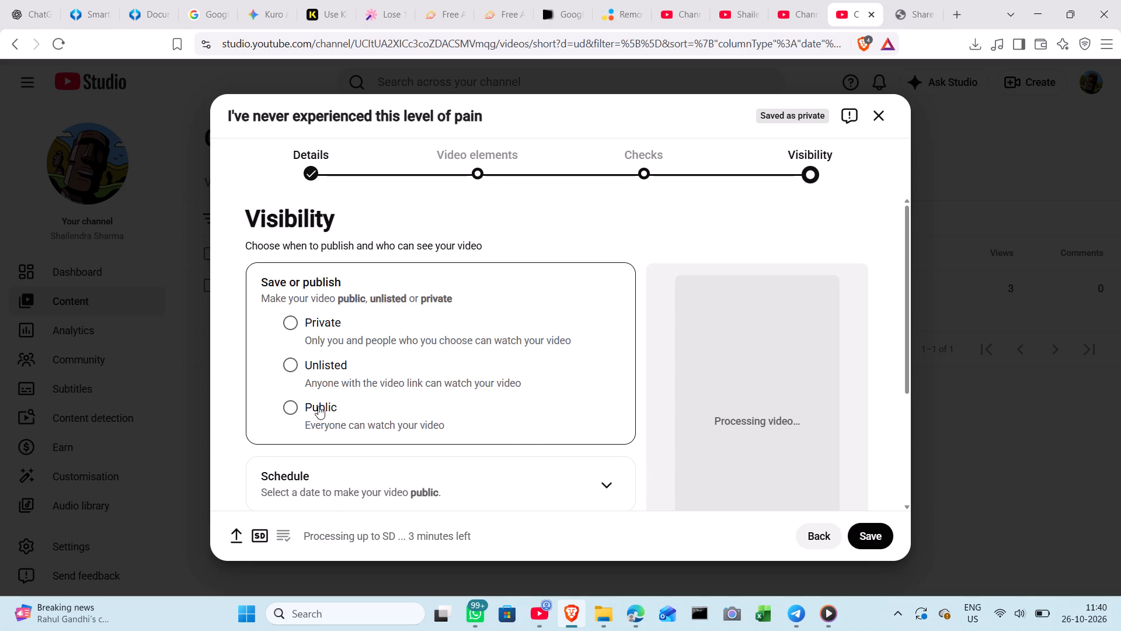
click(291, 407)
scroll(384, 427, down, 1)
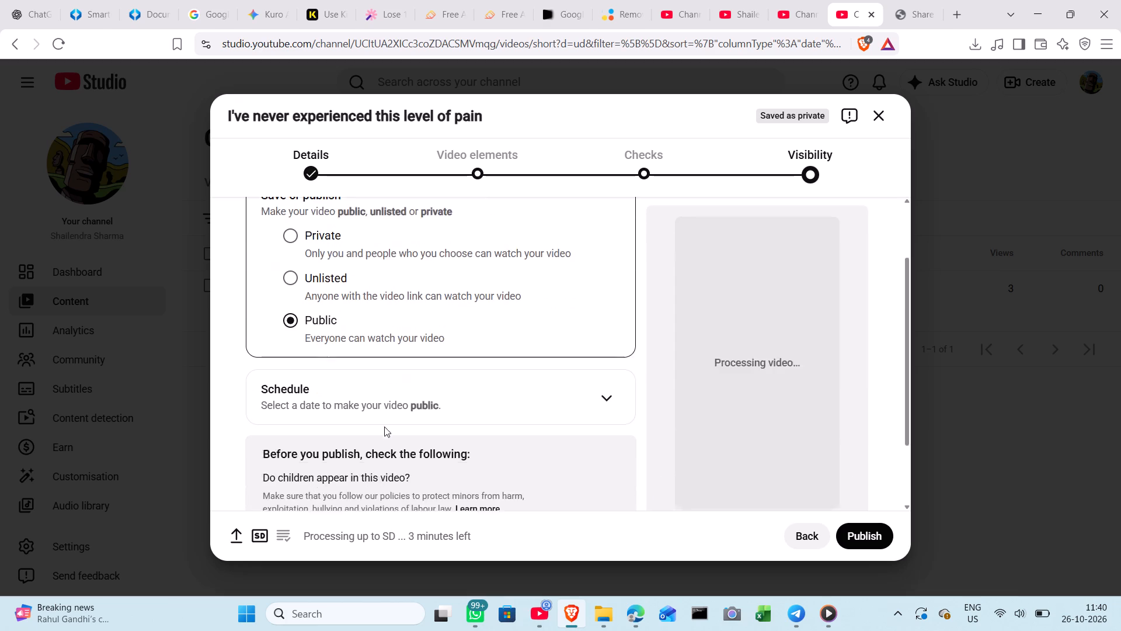
scroll(384, 427, down, 2)
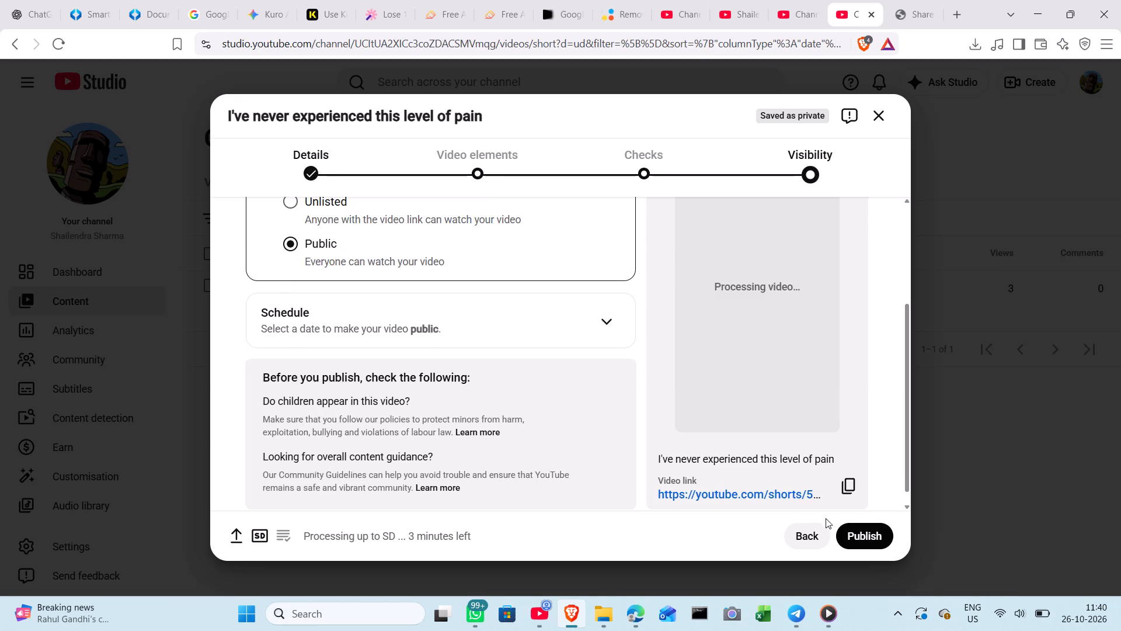
click(859, 535)
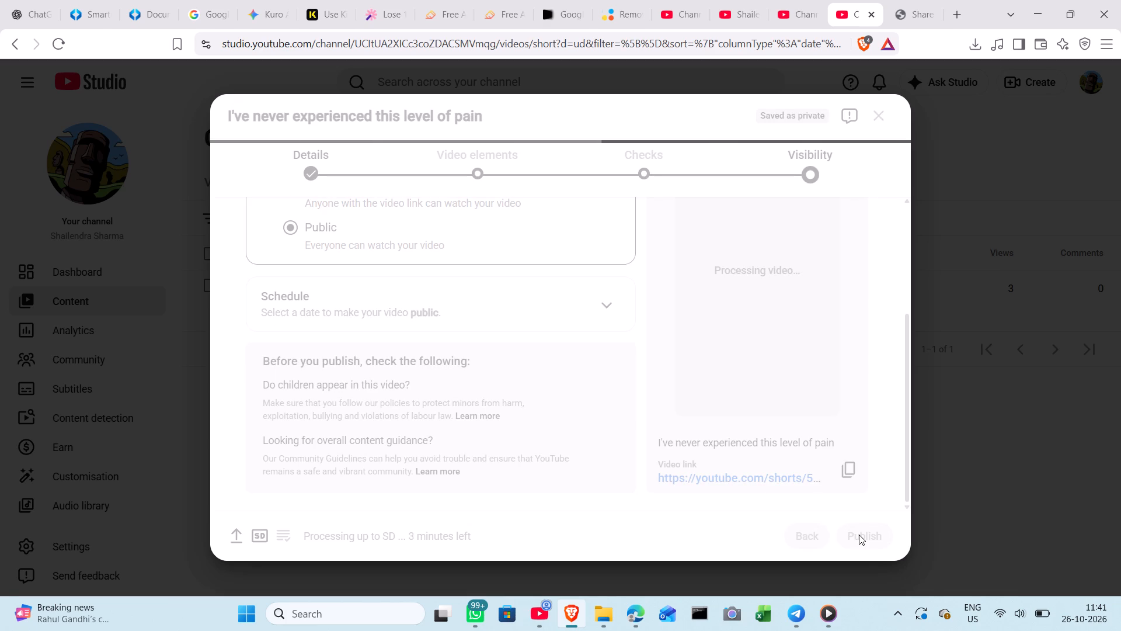
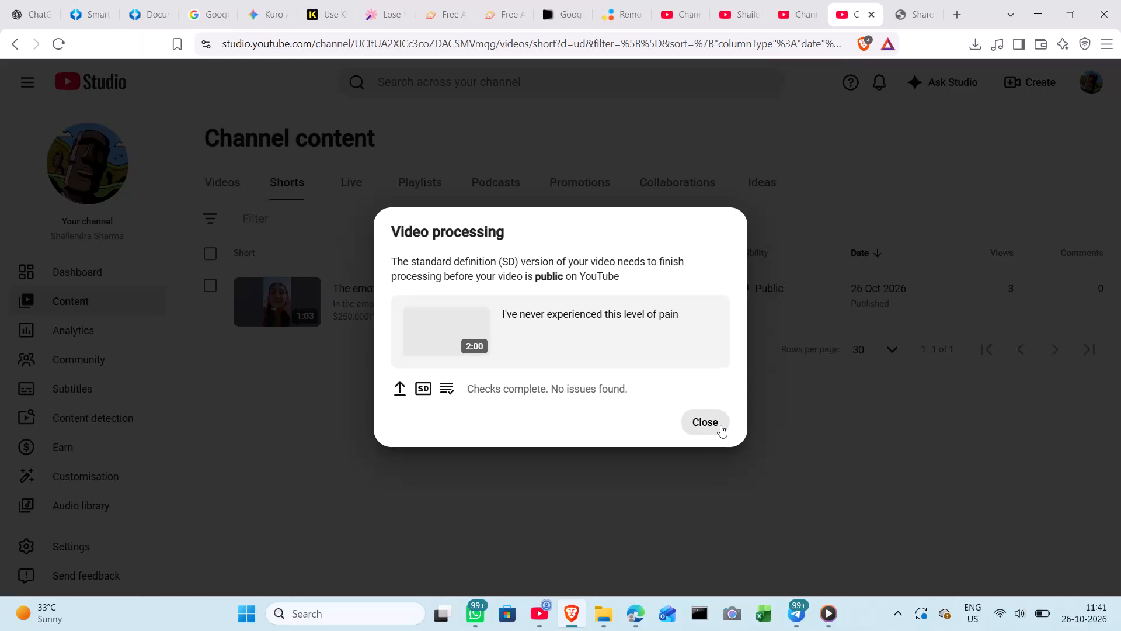
Dismiss the processing notice, preview the newly published Short "I've never experienced this level of pain", and check the other Short's details page.
click(720, 425)
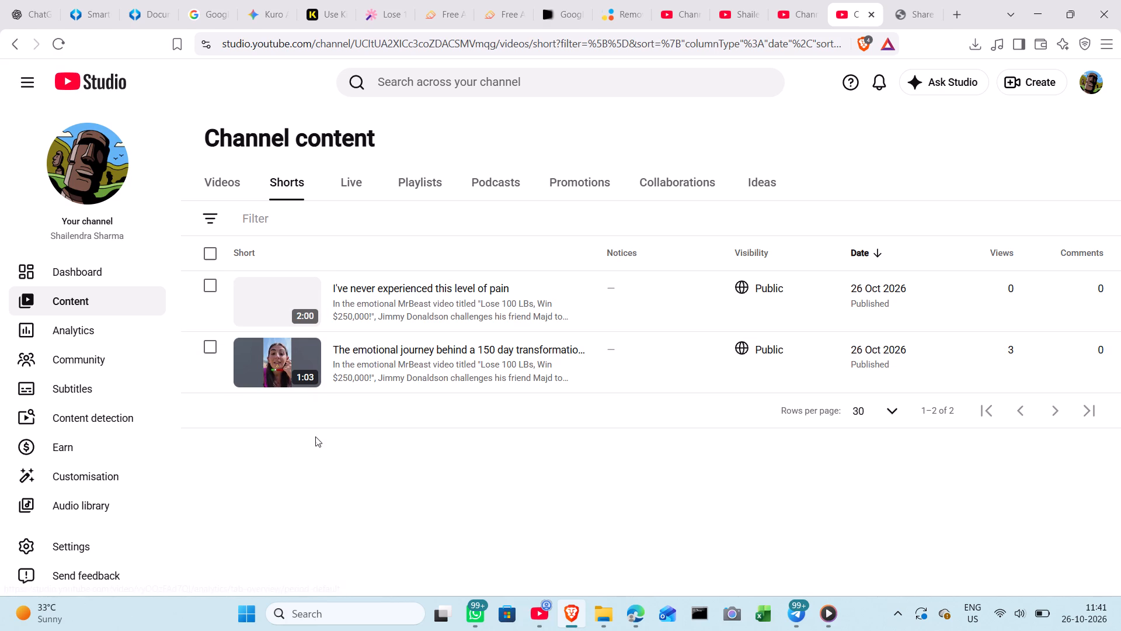
click(294, 311)
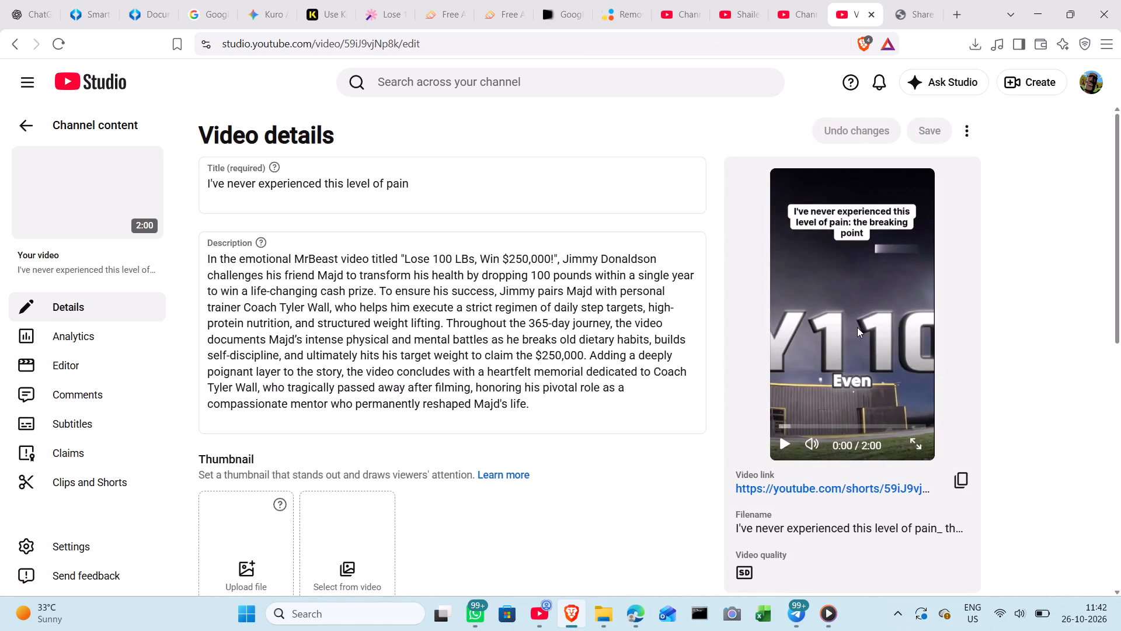
click(787, 441)
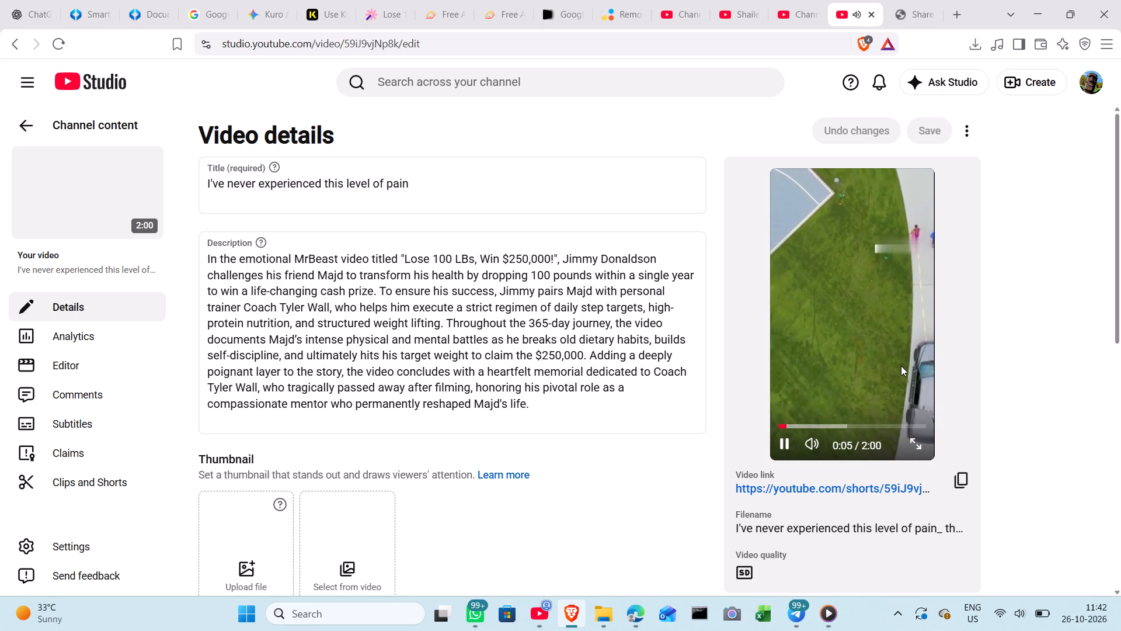
click(867, 351)
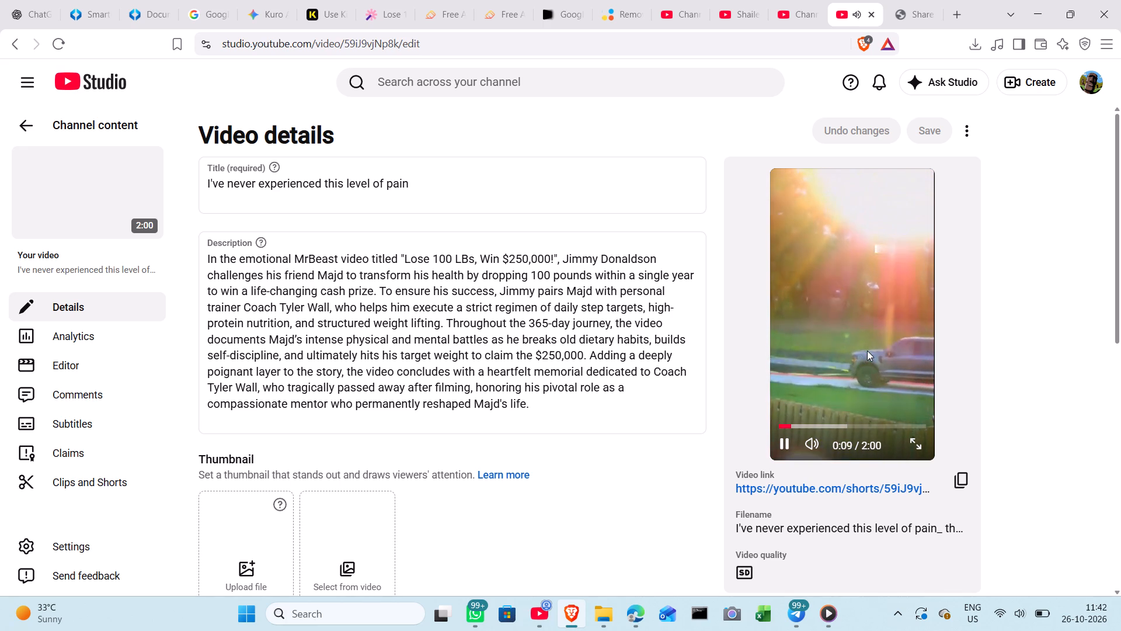
click(15, 42)
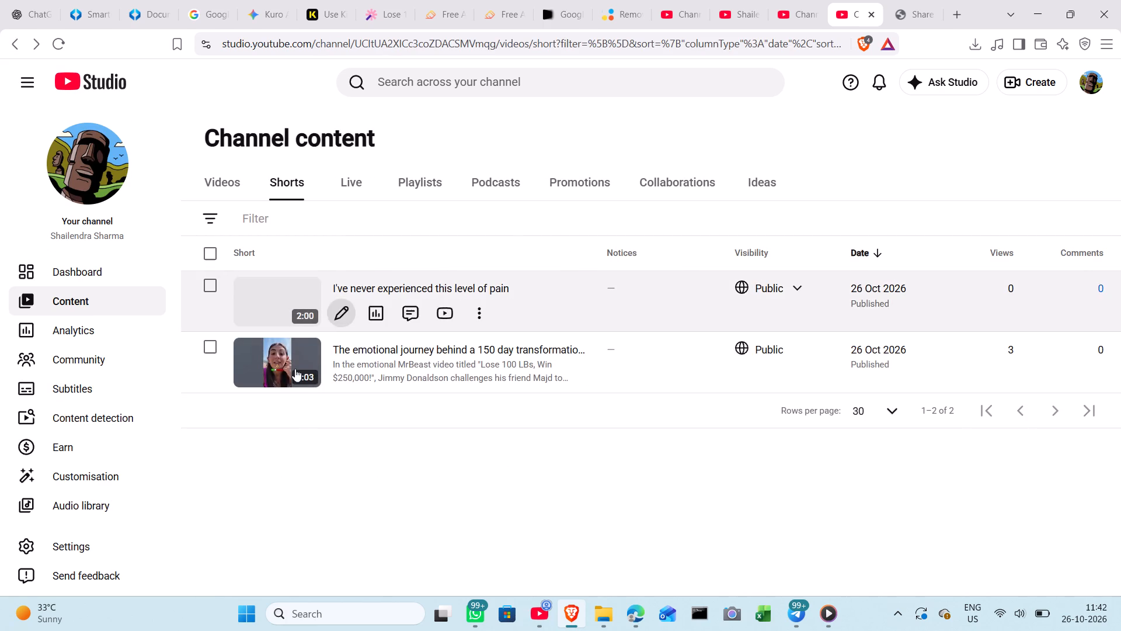
click(284, 374)
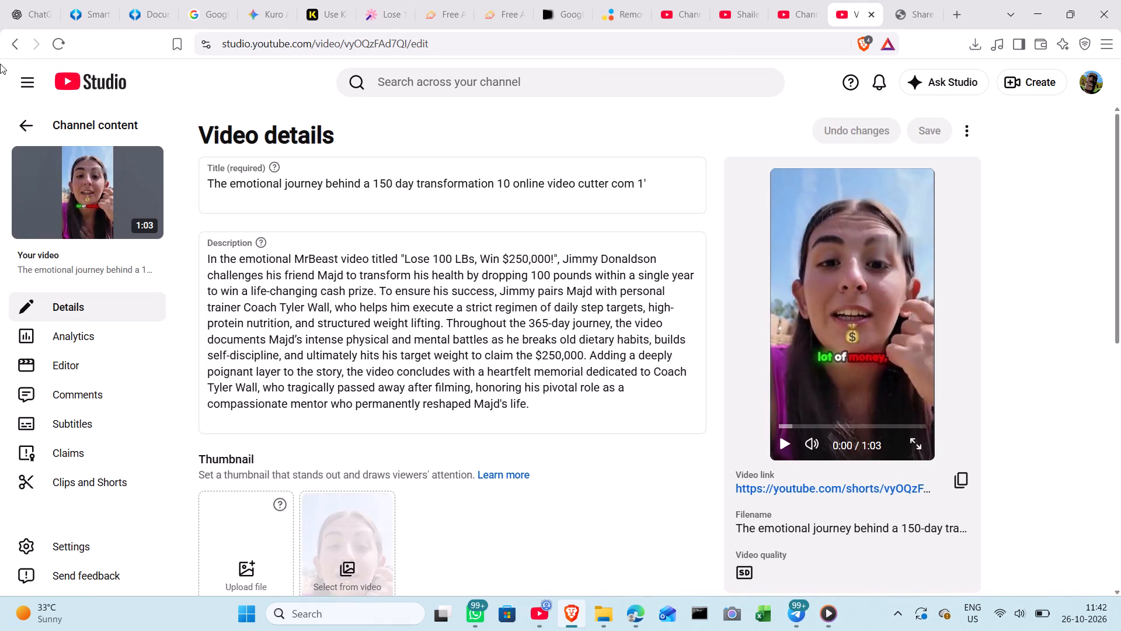
click(9, 50)
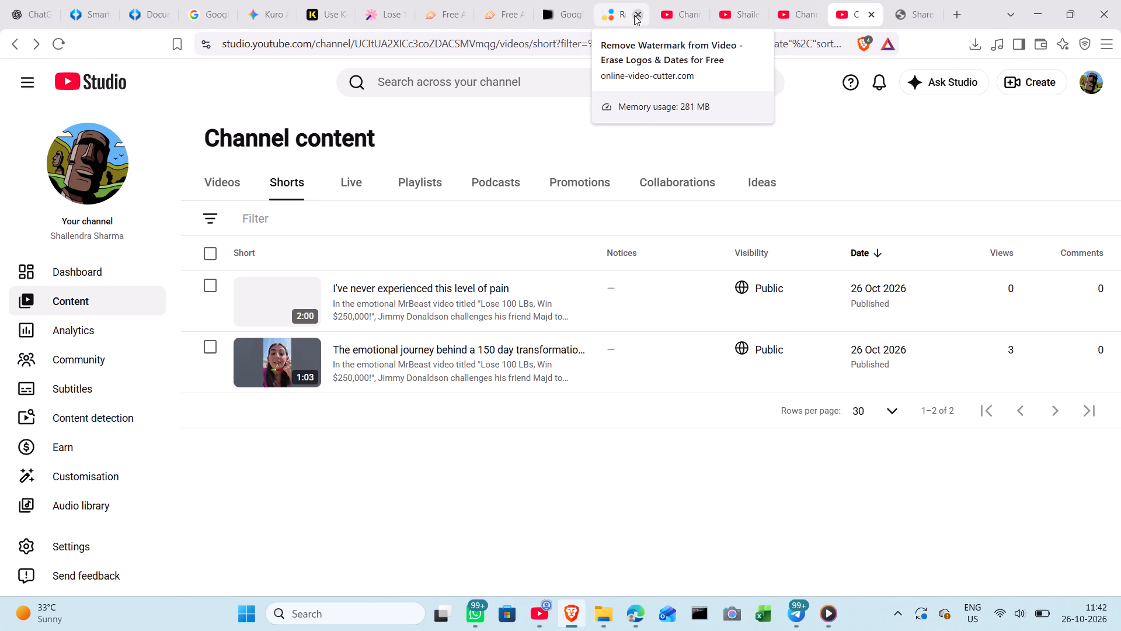
Switch to the online-video-cutter.com watermark removal project.
click(617, 11)
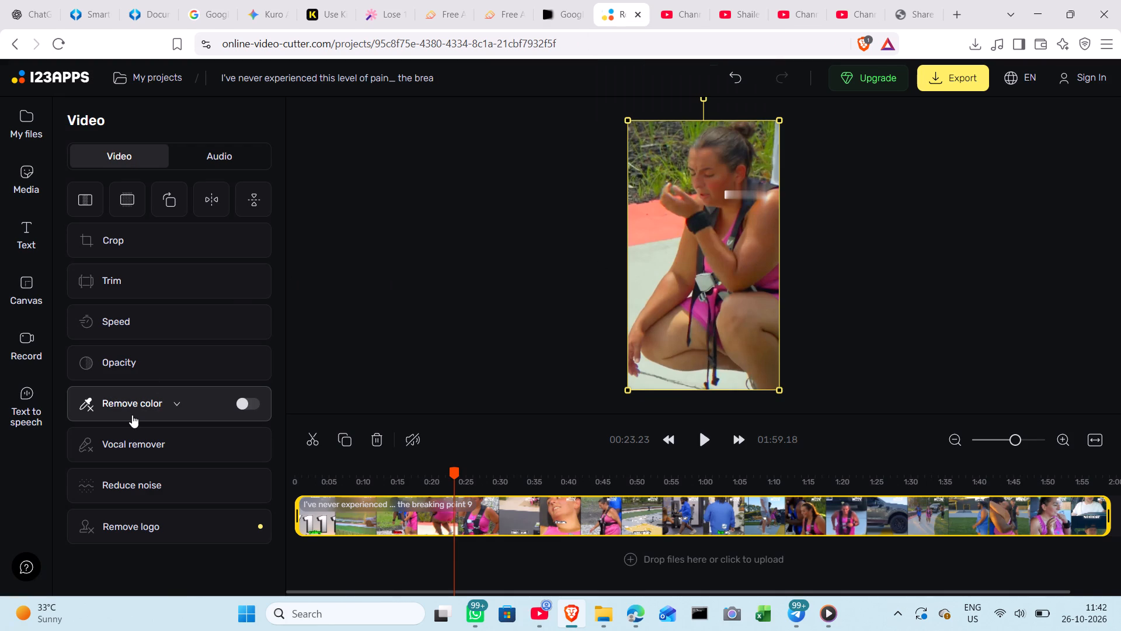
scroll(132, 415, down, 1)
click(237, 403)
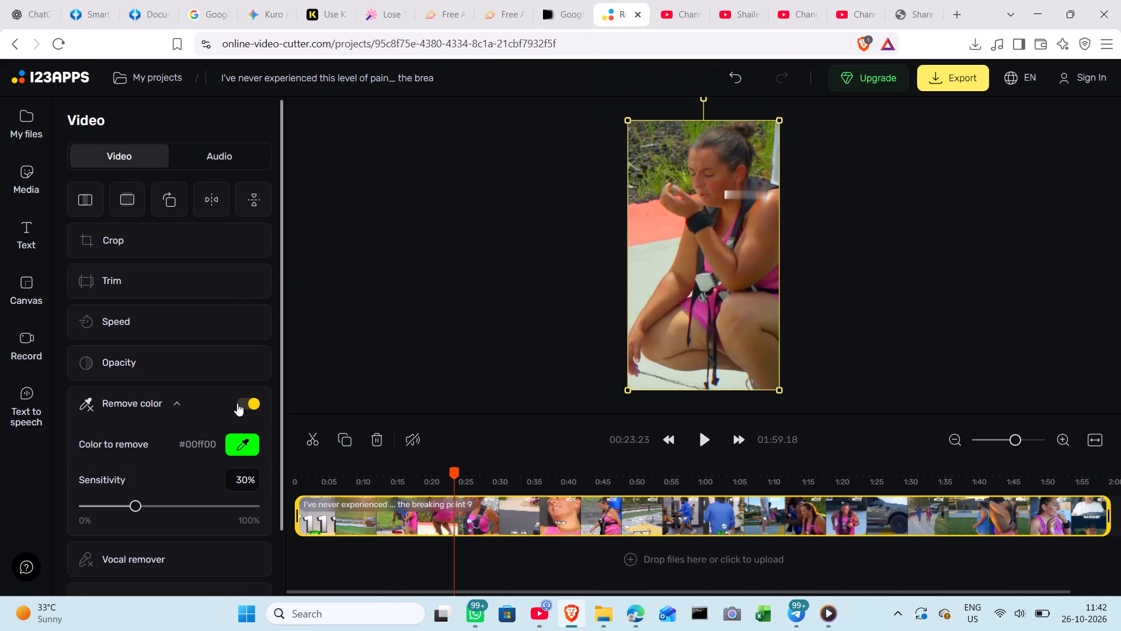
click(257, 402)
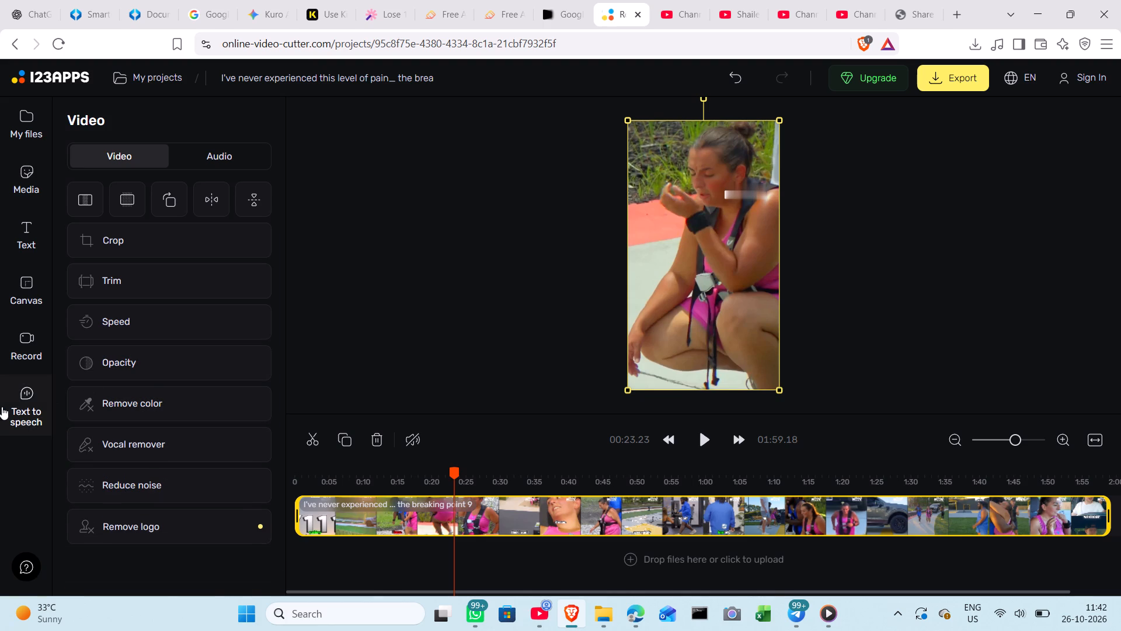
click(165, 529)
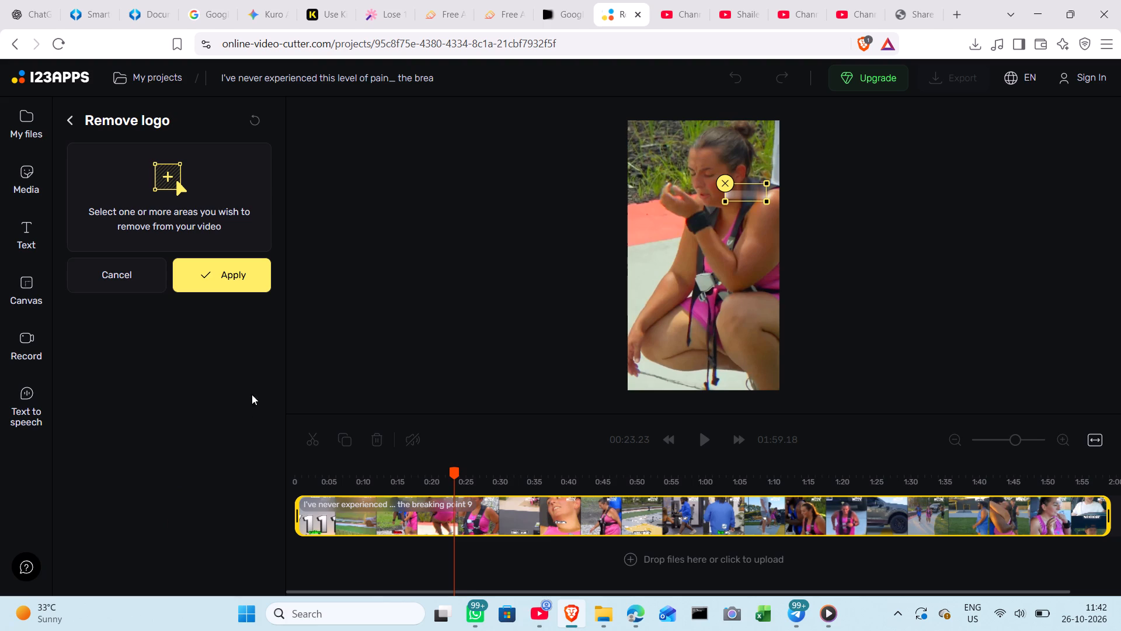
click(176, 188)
Add the video "These Numbers Are Astonishing_ The Health Results Are In 7" from Downloads to the project.
click(15, 129)
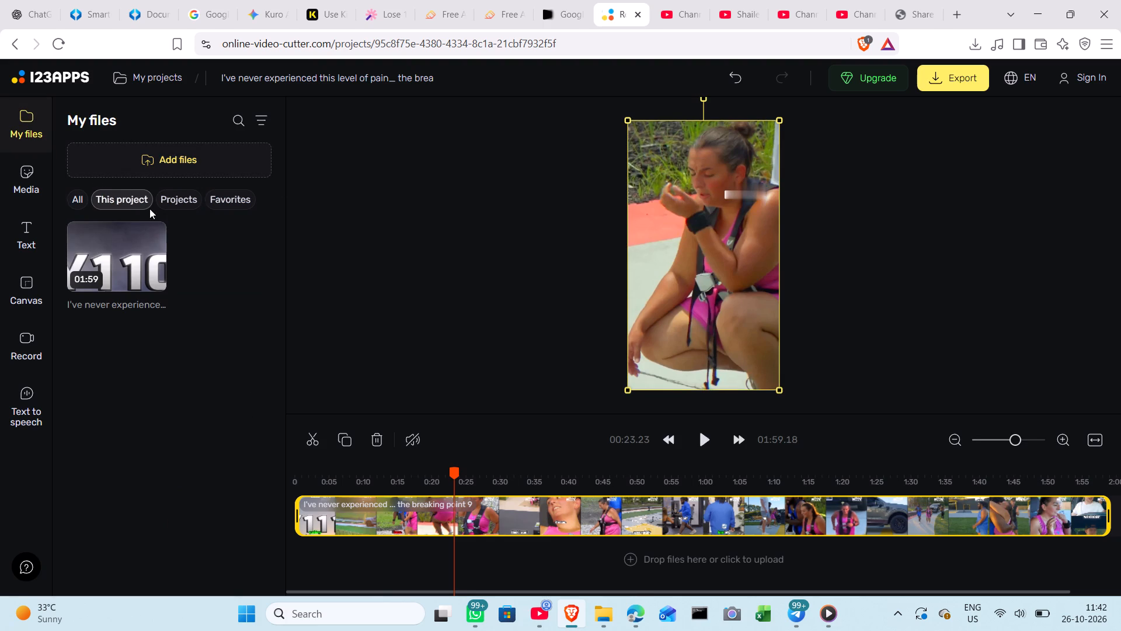
click(147, 164)
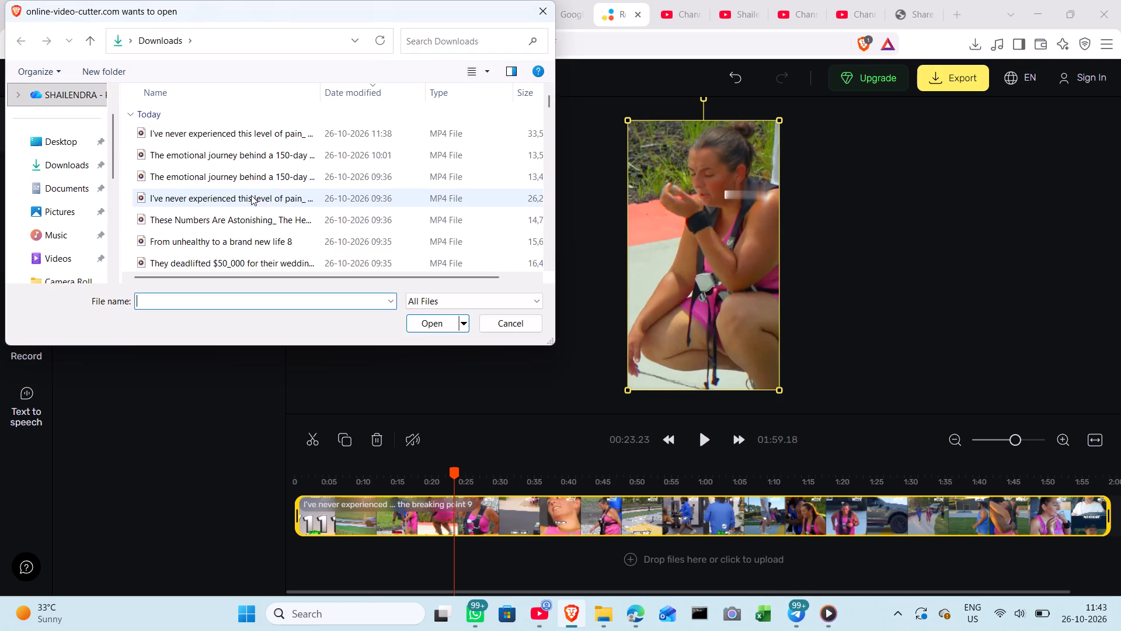
click(256, 217)
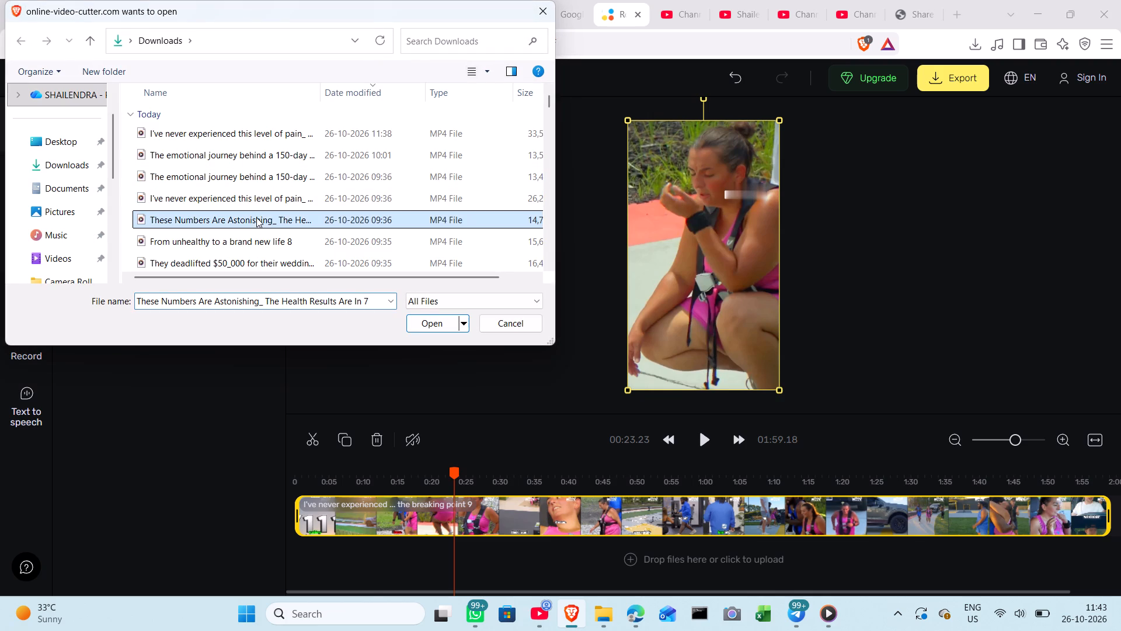
click(422, 317)
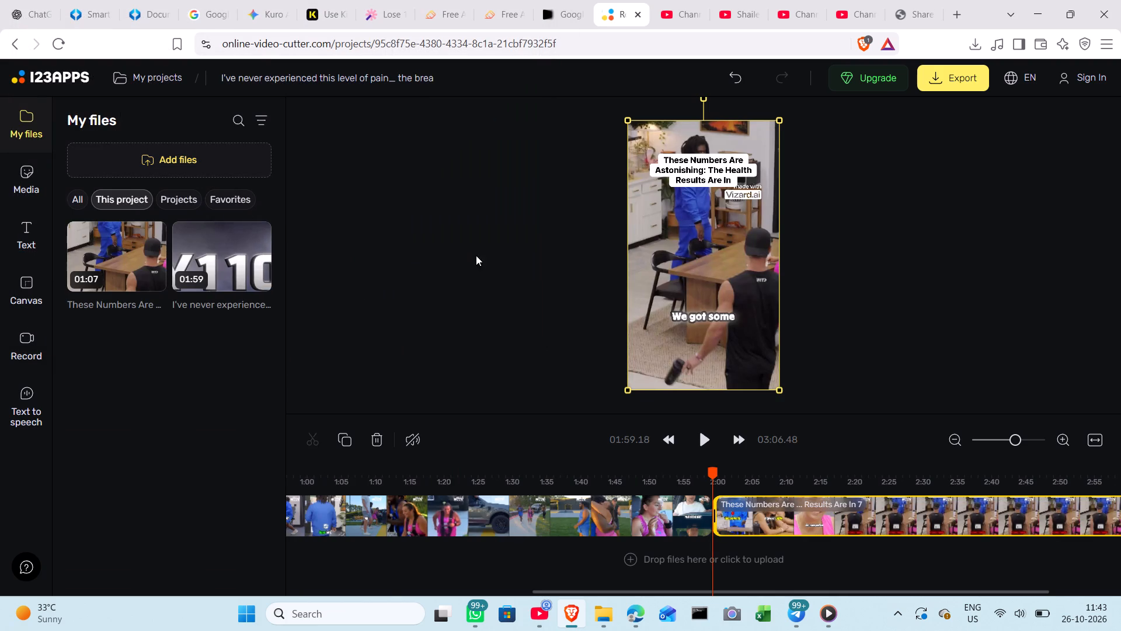
Shift the added "These Numbers Are Astonishing" clip slightly down and to the right within the video frame.
drag(748, 188, 751, 197)
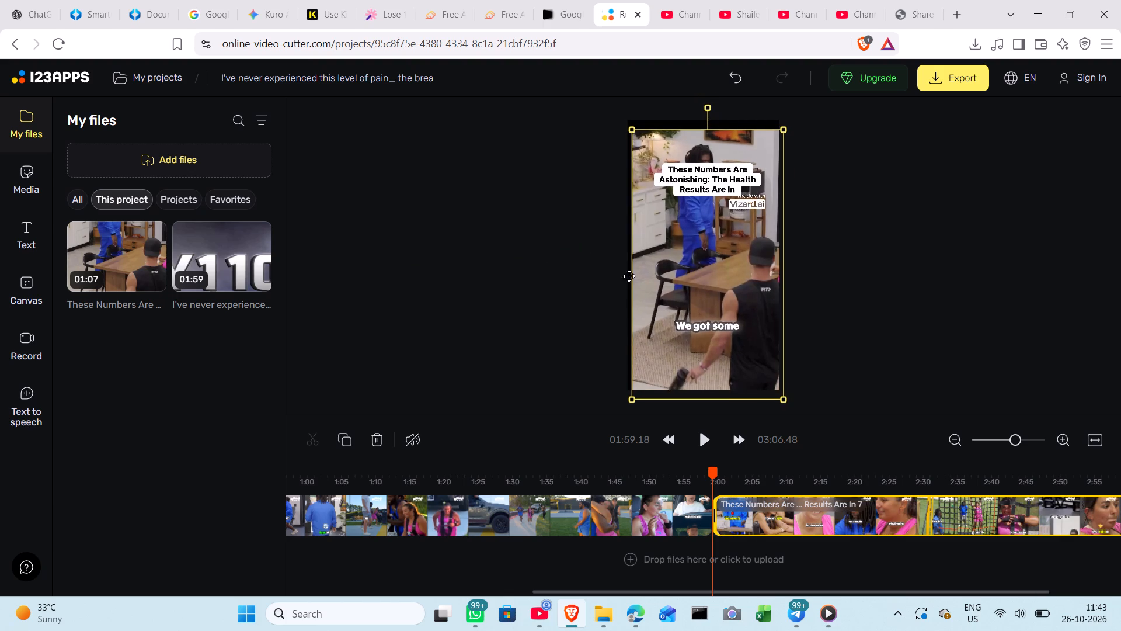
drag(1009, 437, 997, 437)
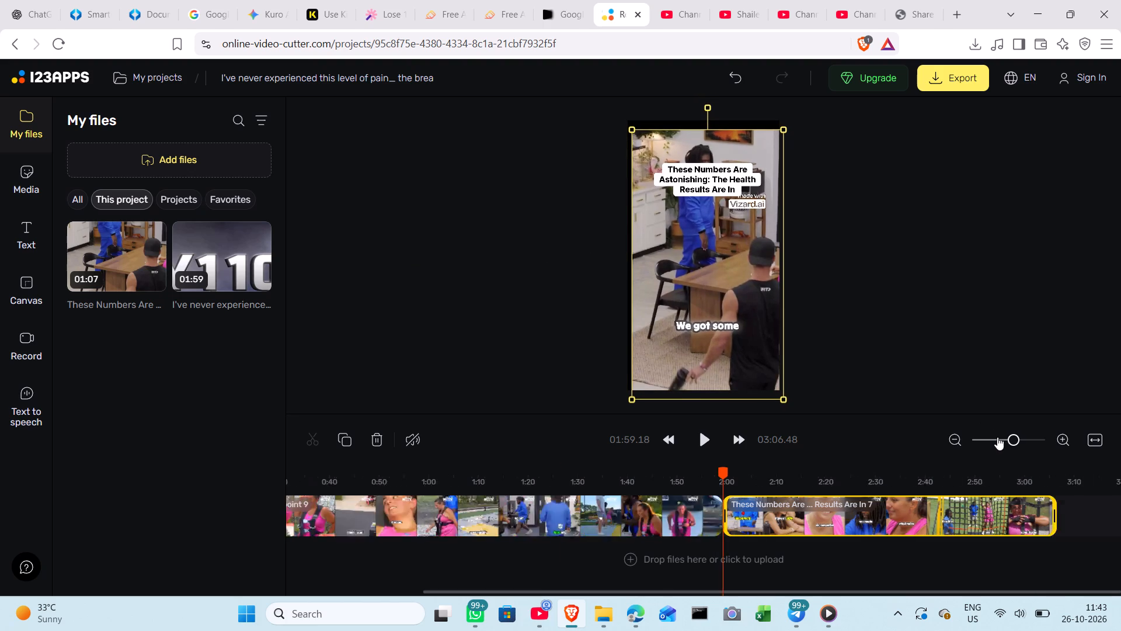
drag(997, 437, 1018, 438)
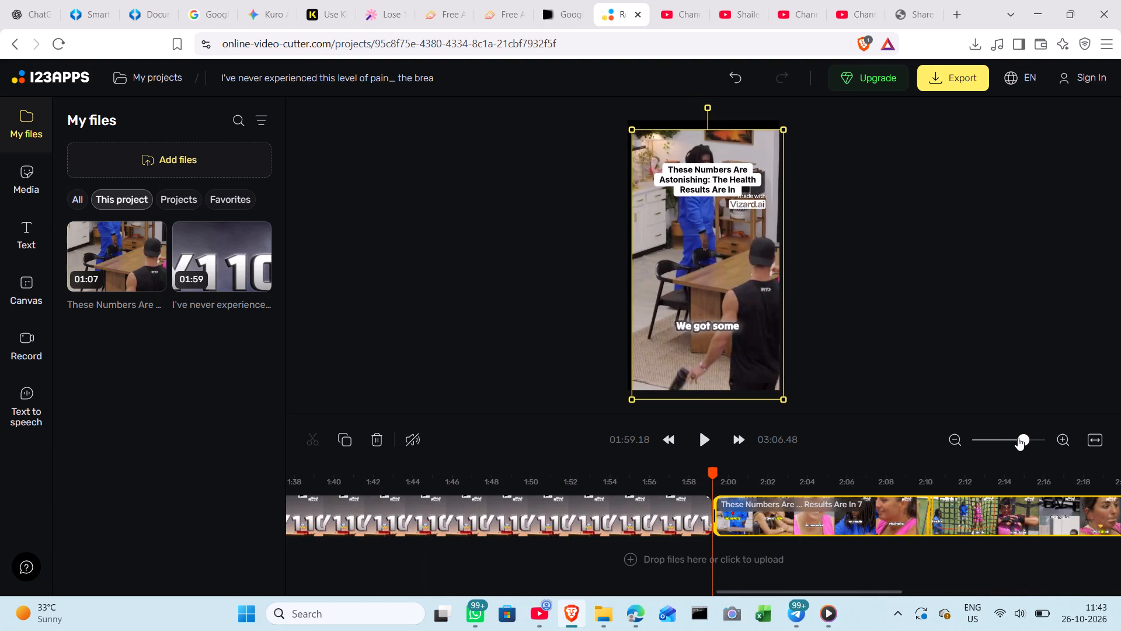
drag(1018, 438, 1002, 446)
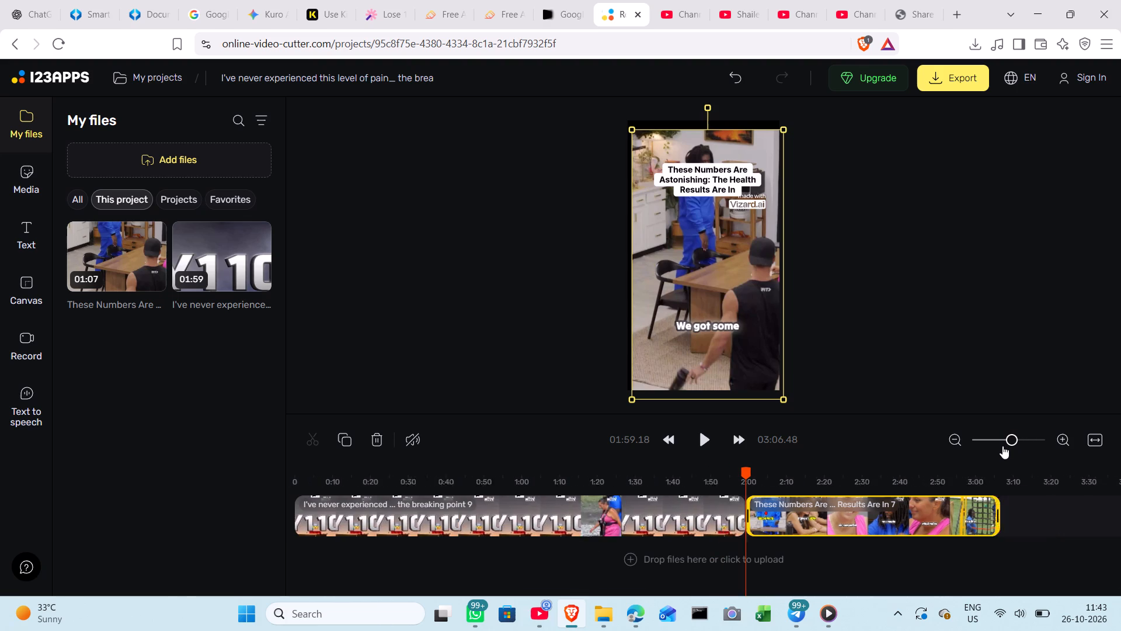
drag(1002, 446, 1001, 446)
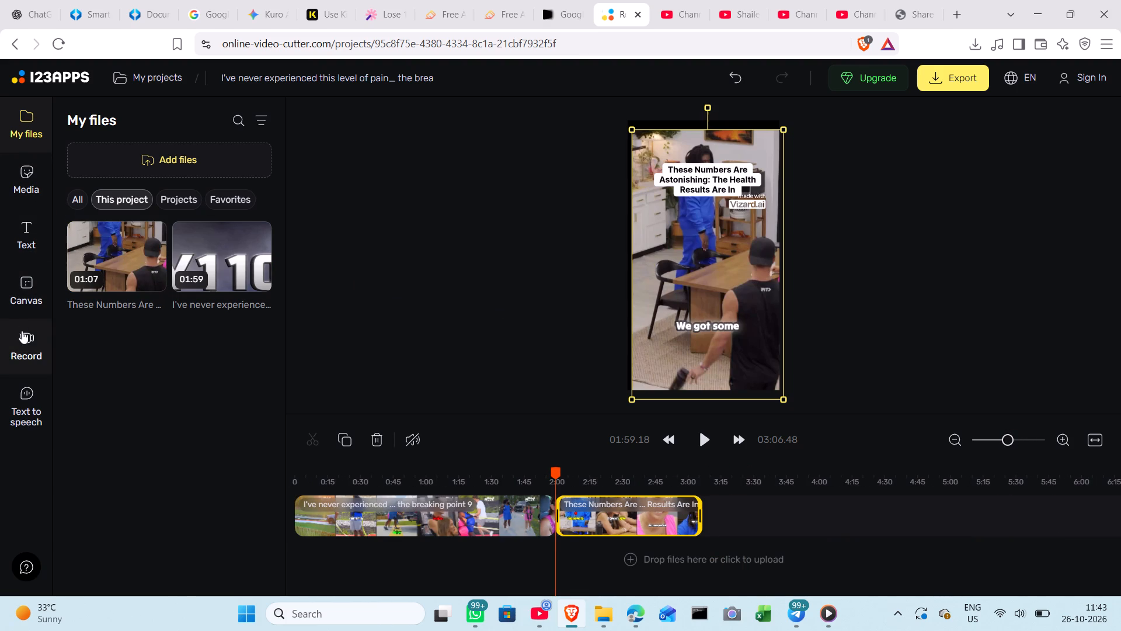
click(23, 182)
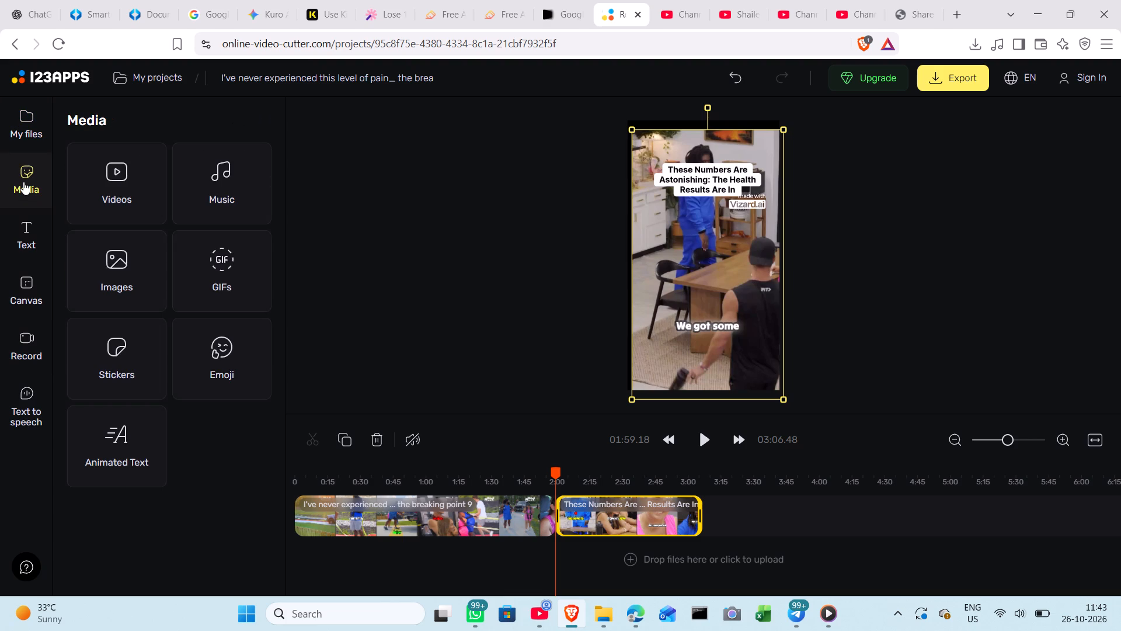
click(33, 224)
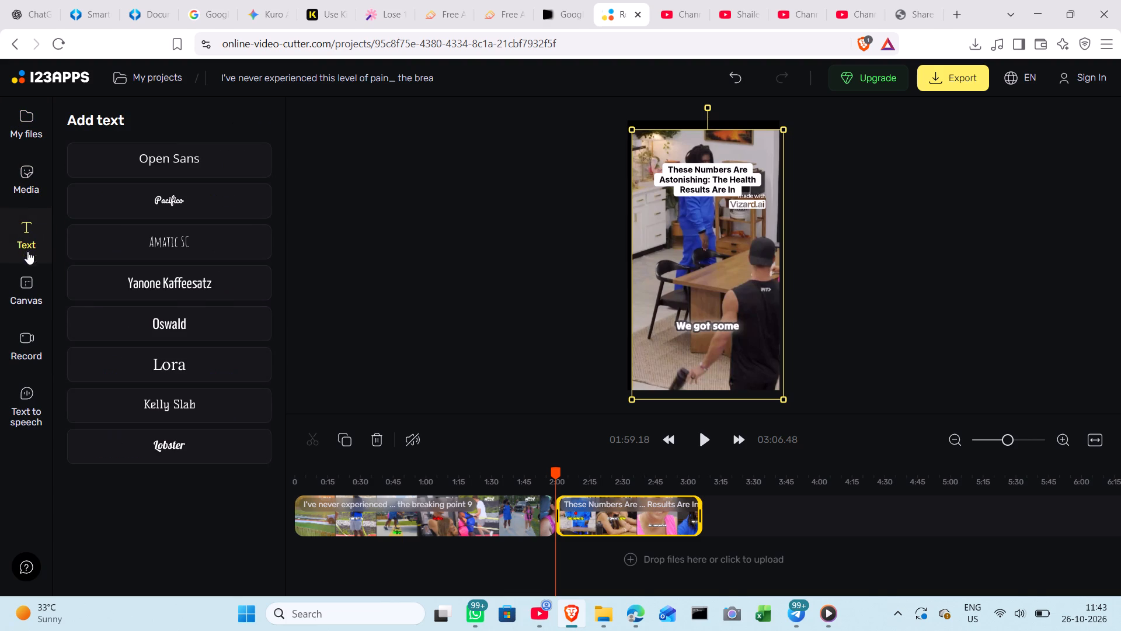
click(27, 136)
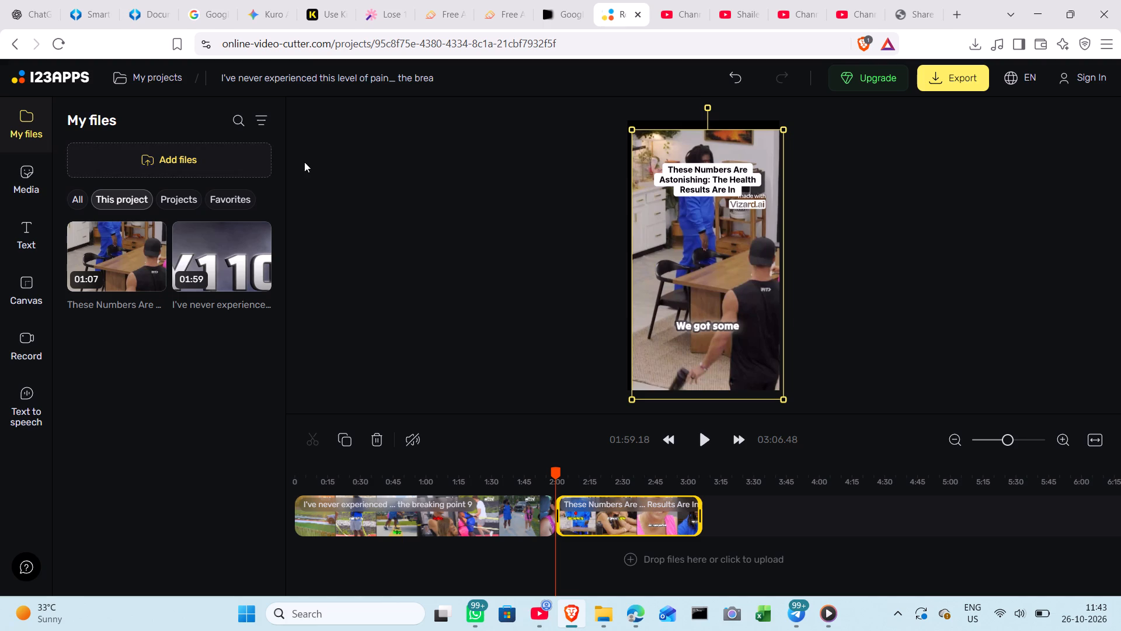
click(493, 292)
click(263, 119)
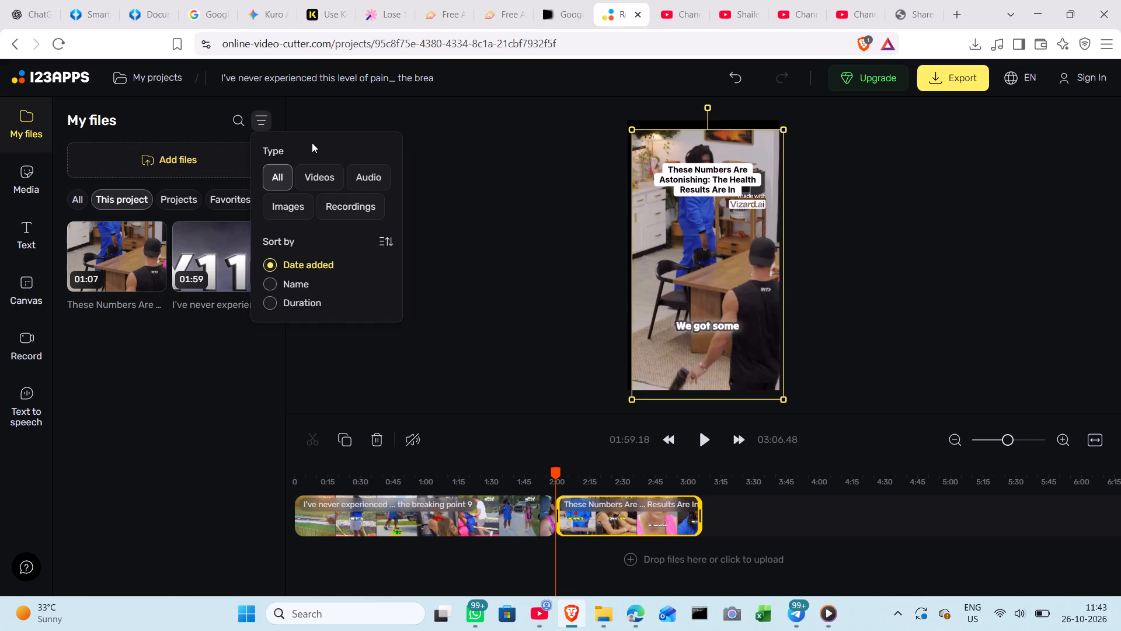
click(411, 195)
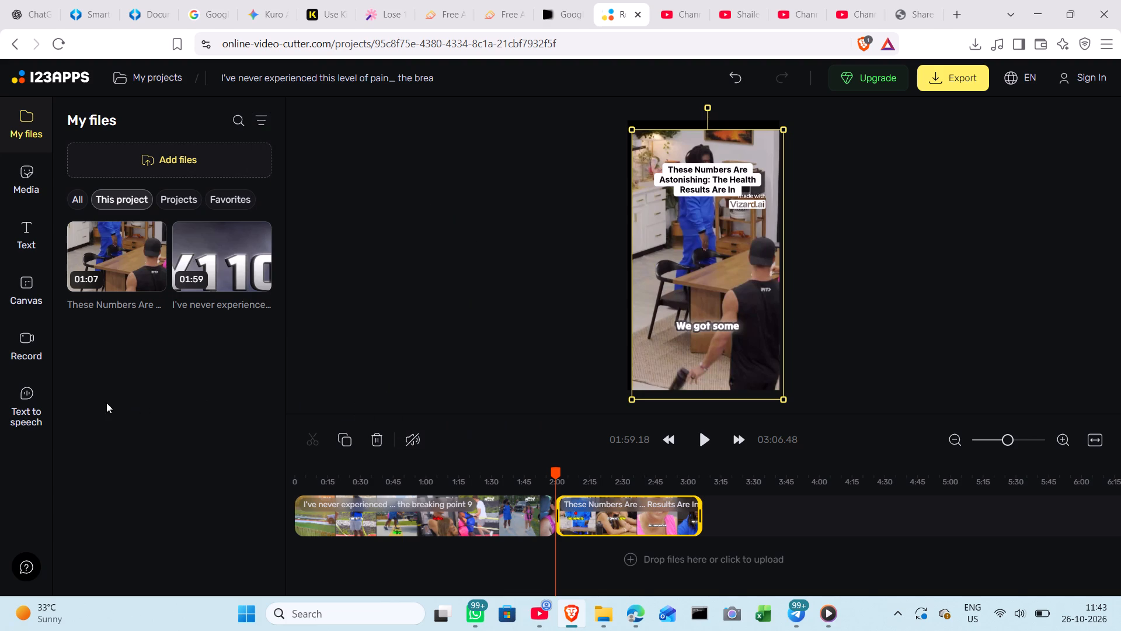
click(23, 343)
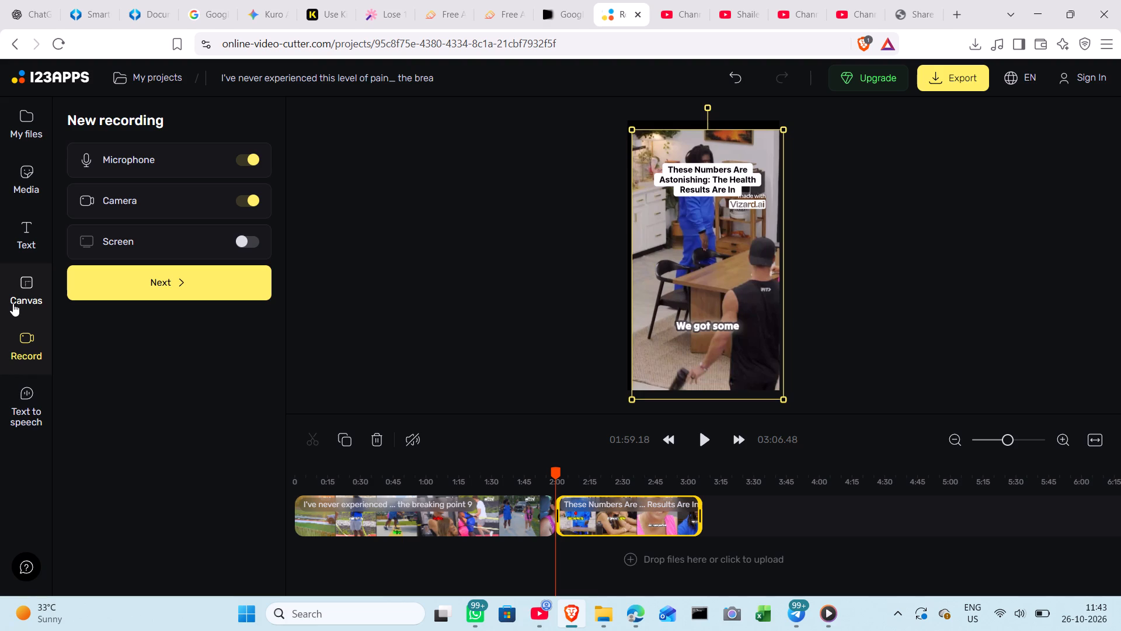
Enable background blur for the canvas and set its strength to 49%.
click(13, 303)
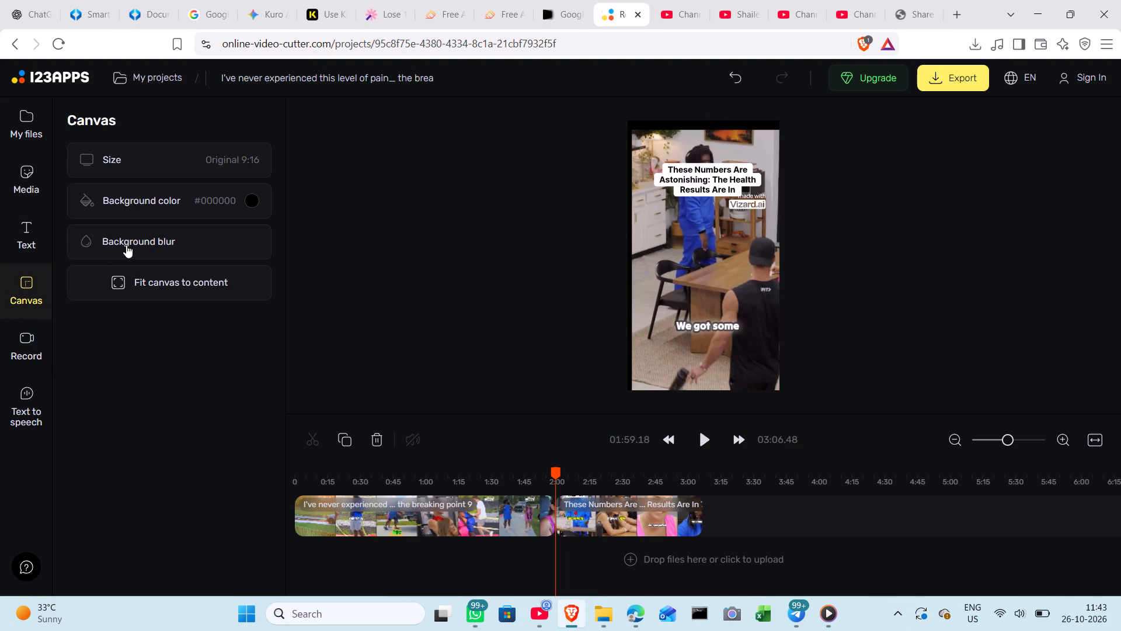
click(238, 239)
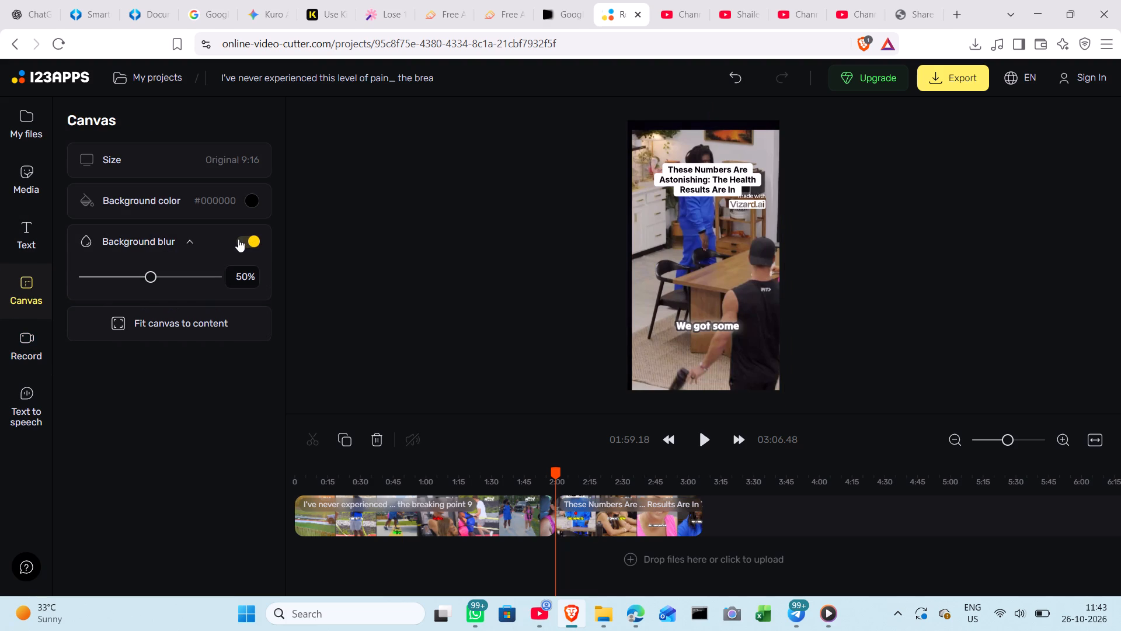
drag(151, 273, 200, 276)
drag(200, 276, 133, 286)
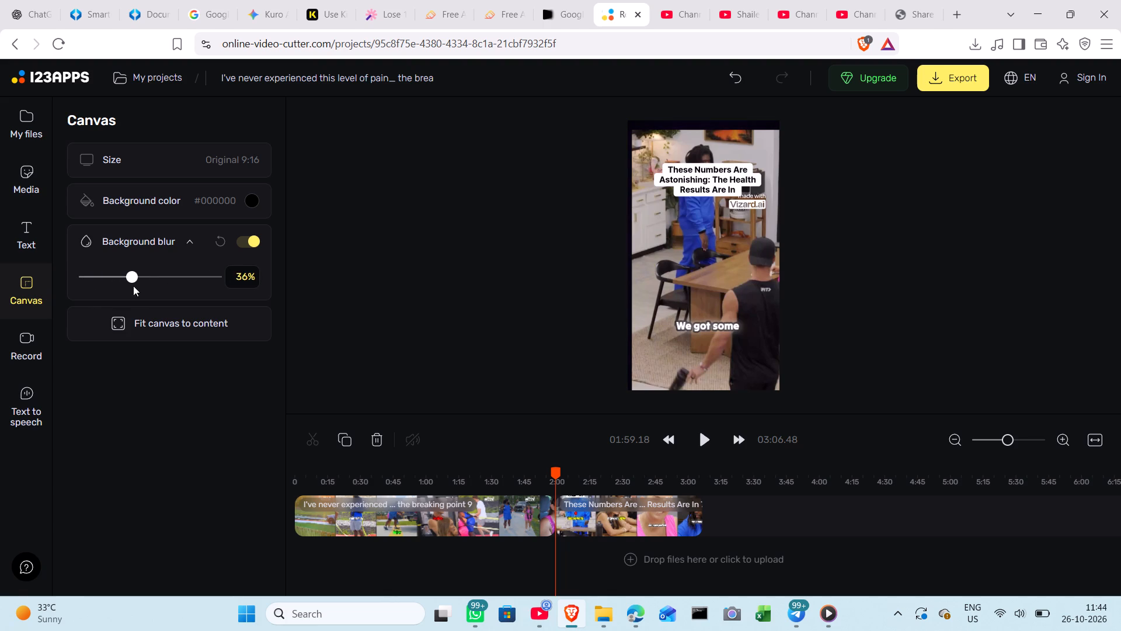
drag(133, 286, 152, 286)
drag(152, 286, 150, 287)
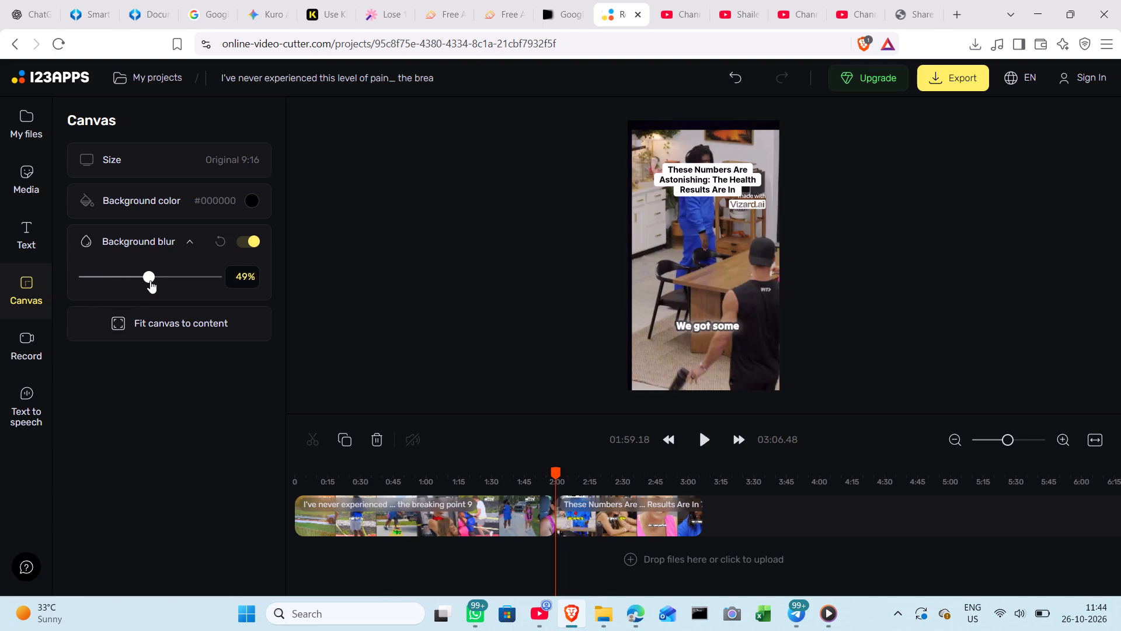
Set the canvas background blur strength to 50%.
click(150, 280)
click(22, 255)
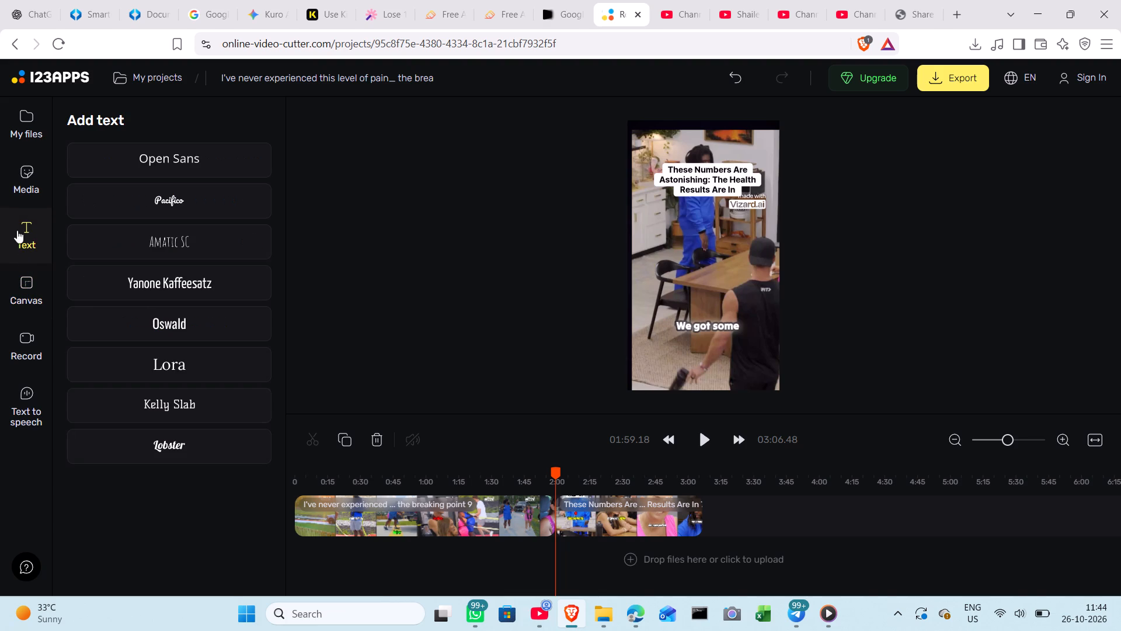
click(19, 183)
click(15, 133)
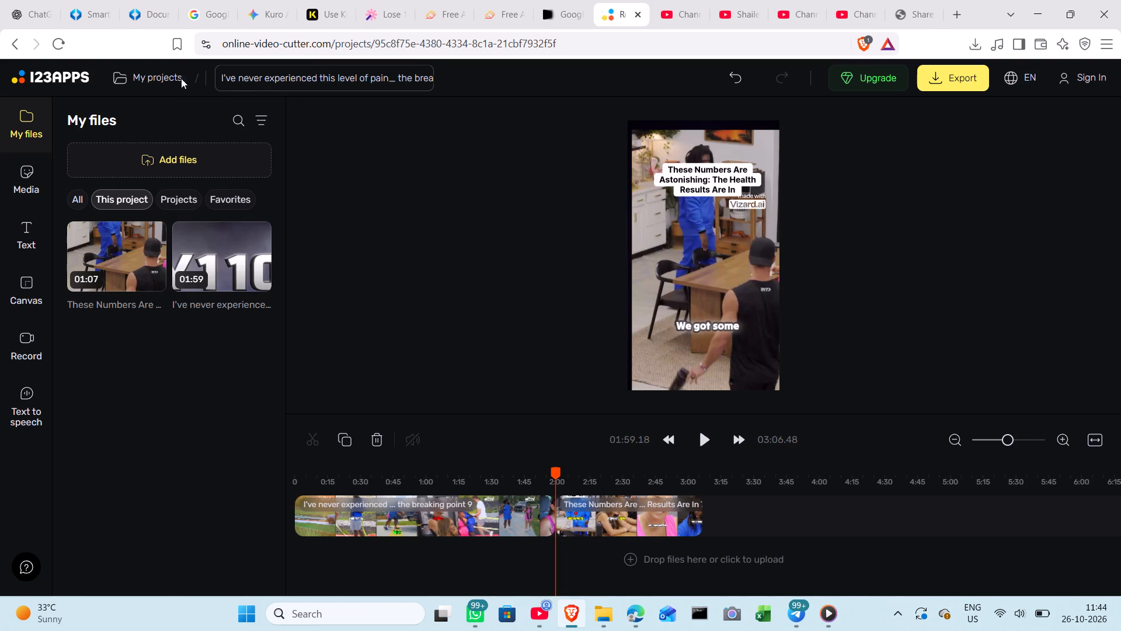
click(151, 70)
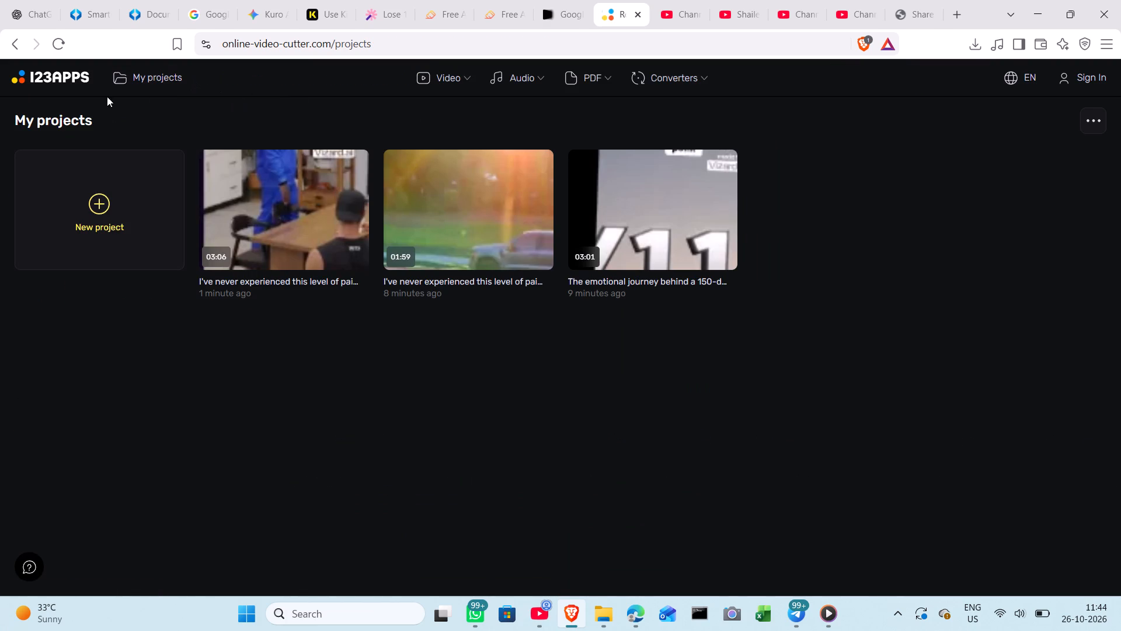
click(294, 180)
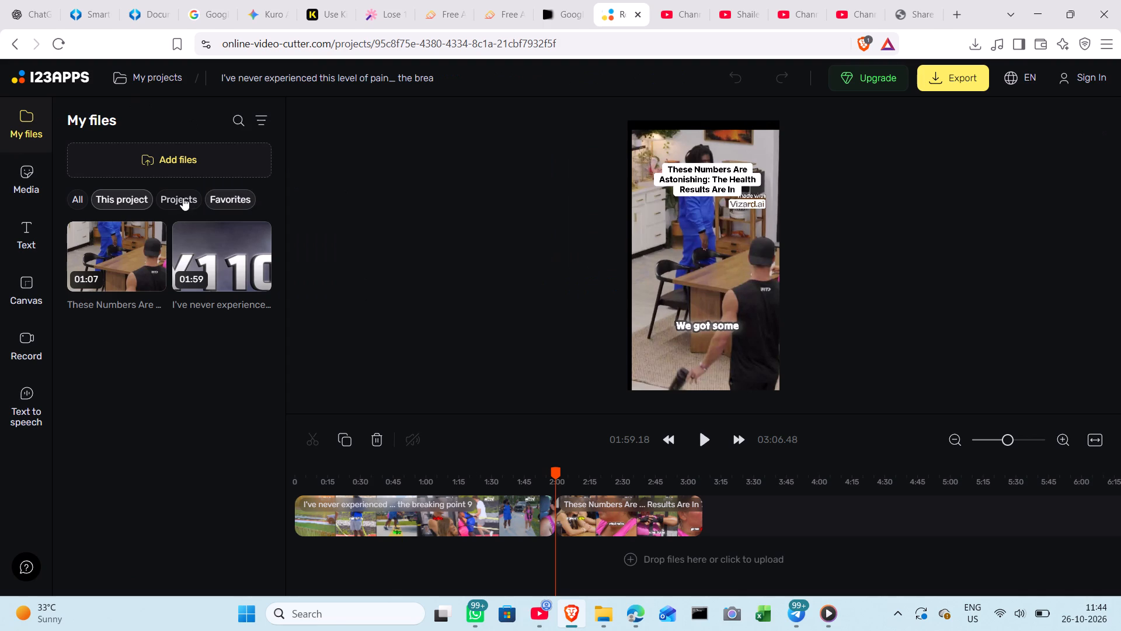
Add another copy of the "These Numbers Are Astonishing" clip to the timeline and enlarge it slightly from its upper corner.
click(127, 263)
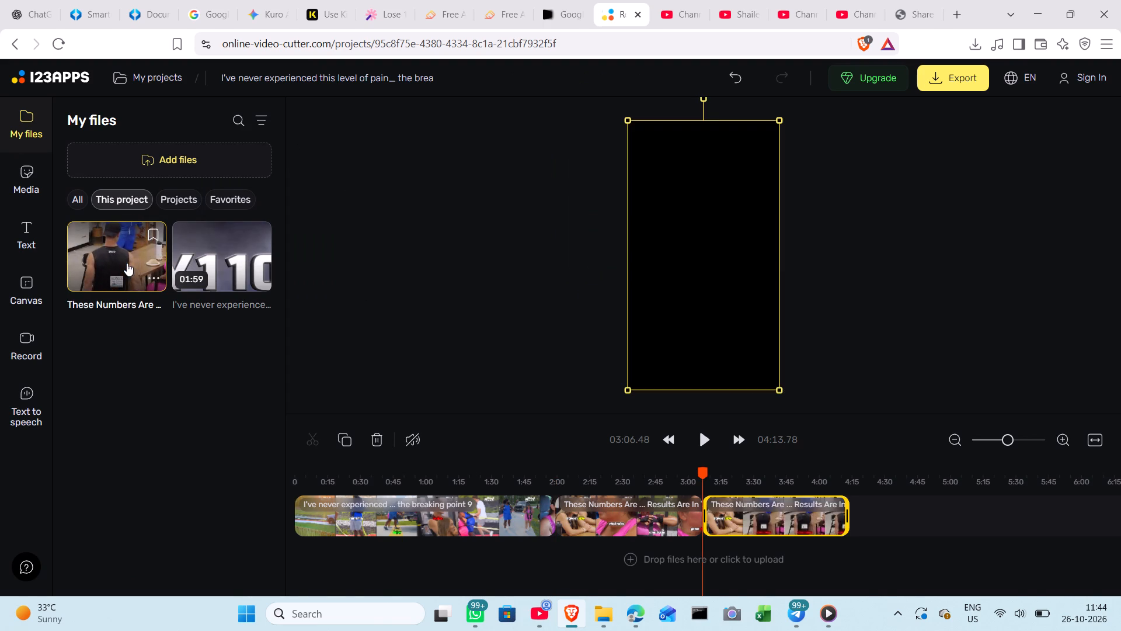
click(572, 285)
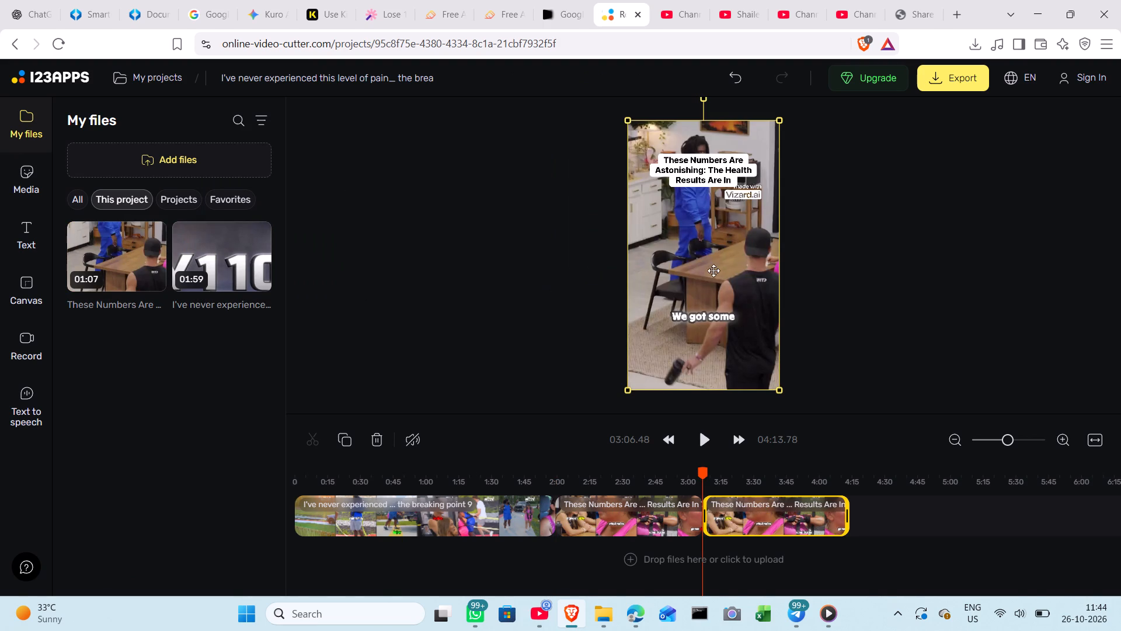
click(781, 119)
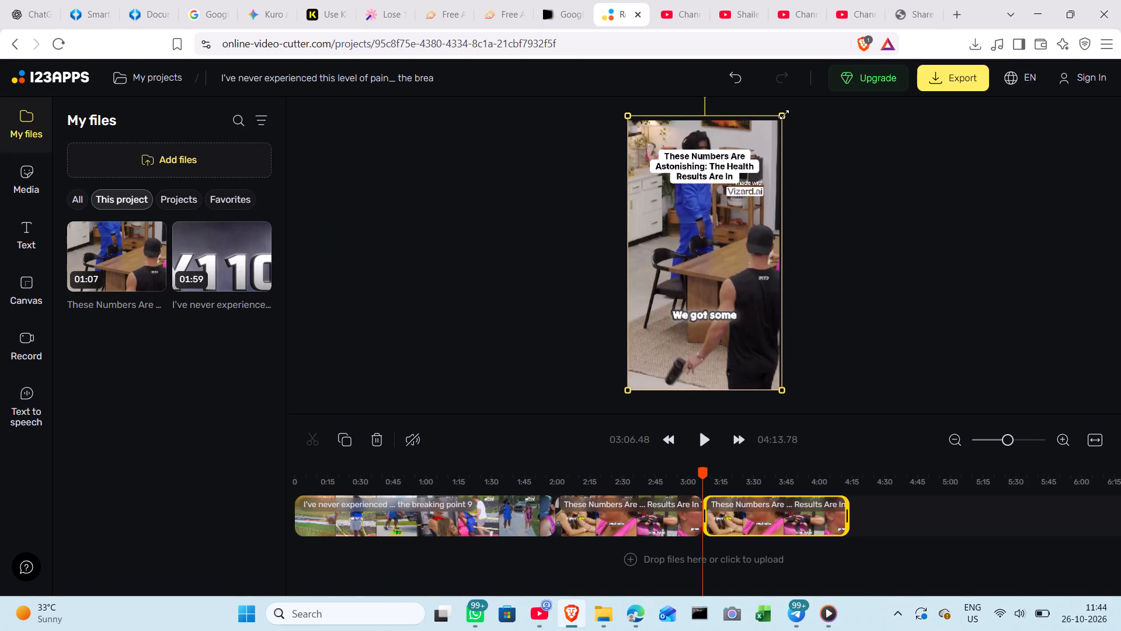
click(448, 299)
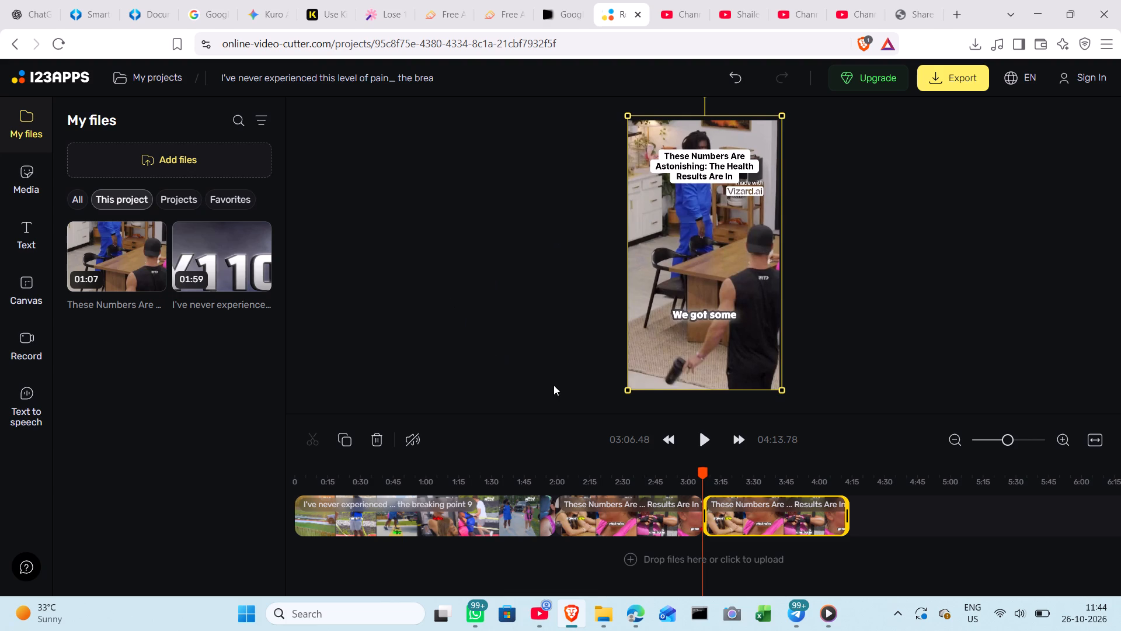
Check the Vizard.ai watermark in the added clip at about 03:23 on the timeline.
drag(702, 469, 740, 466)
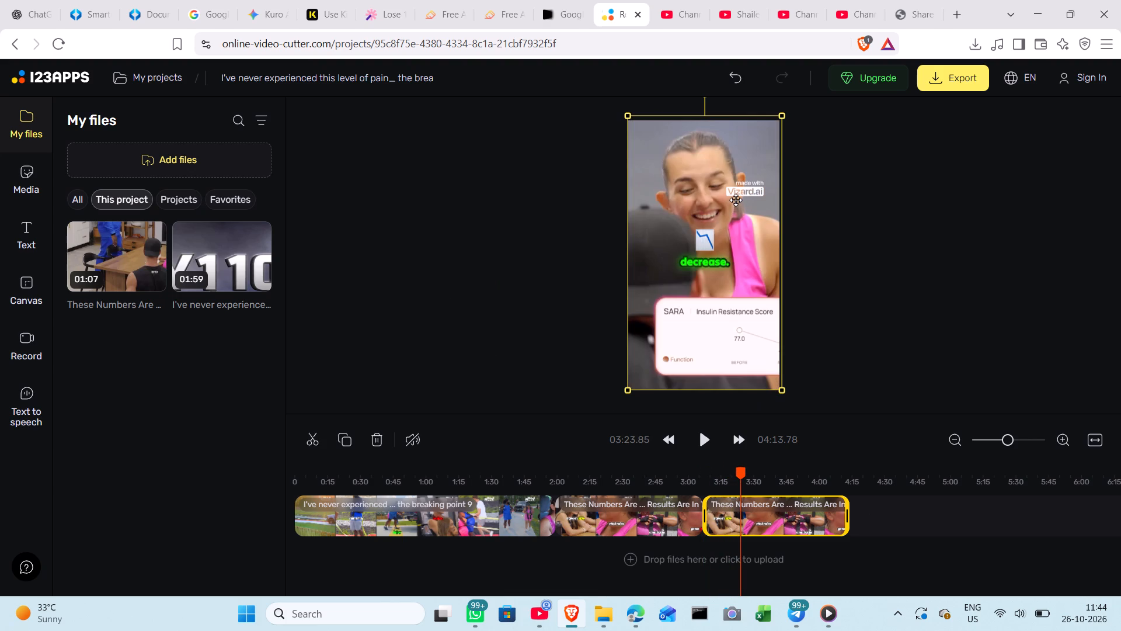
click(737, 193)
Start a new watermark removal project and add "These Numbers Are Astonishing_ The Health Results Are In 7" from Downloads.
click(15, 36)
click(15, 36)
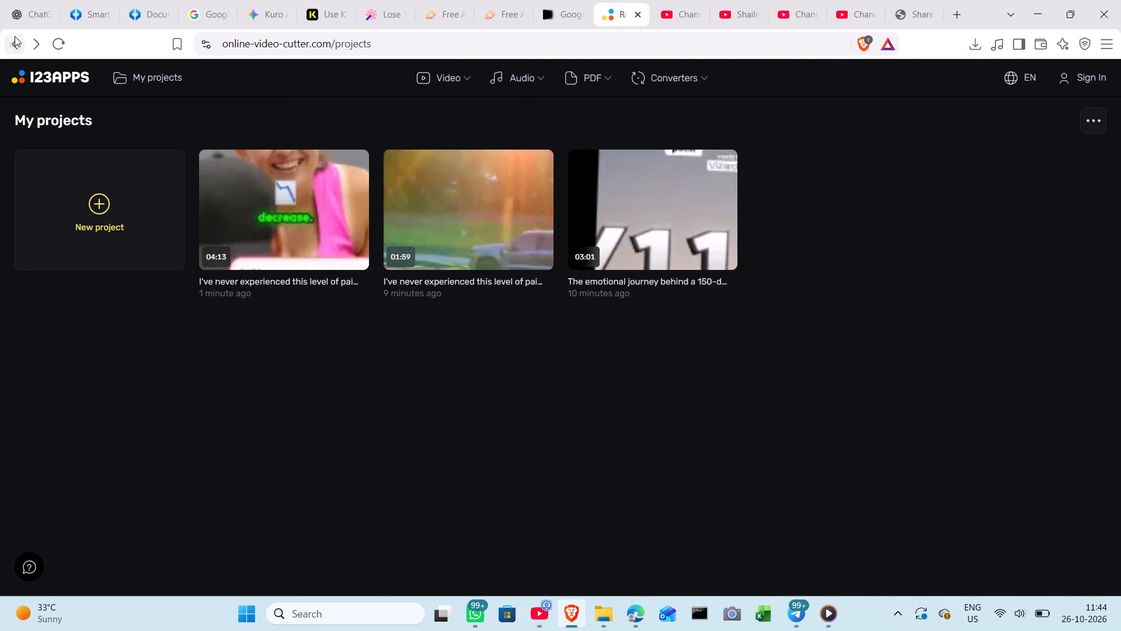
click(15, 36)
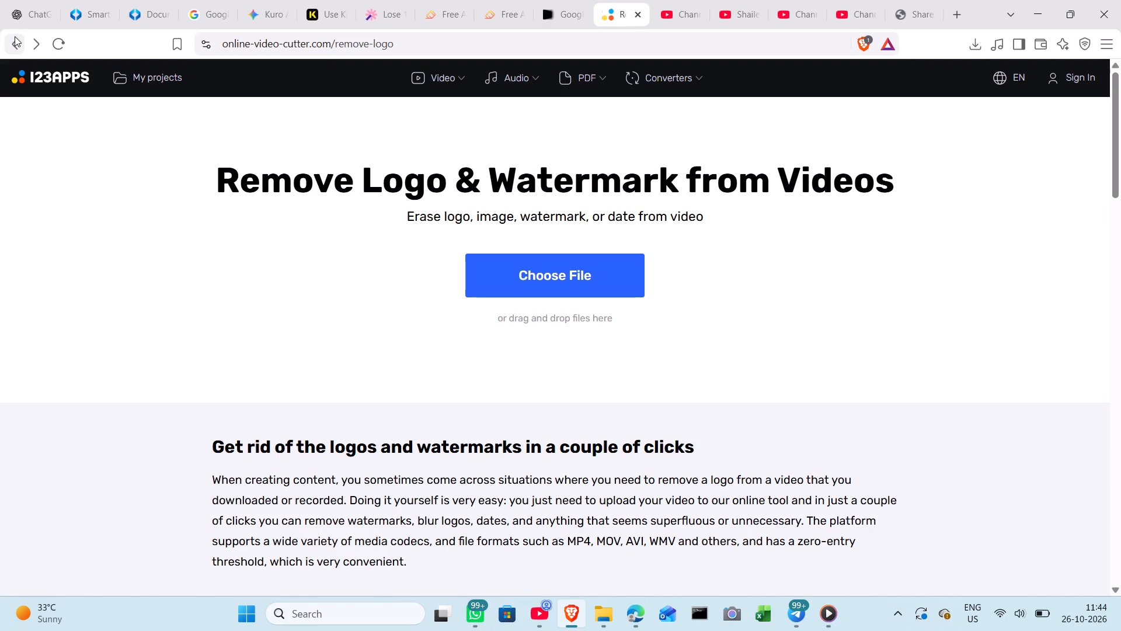
click(509, 267)
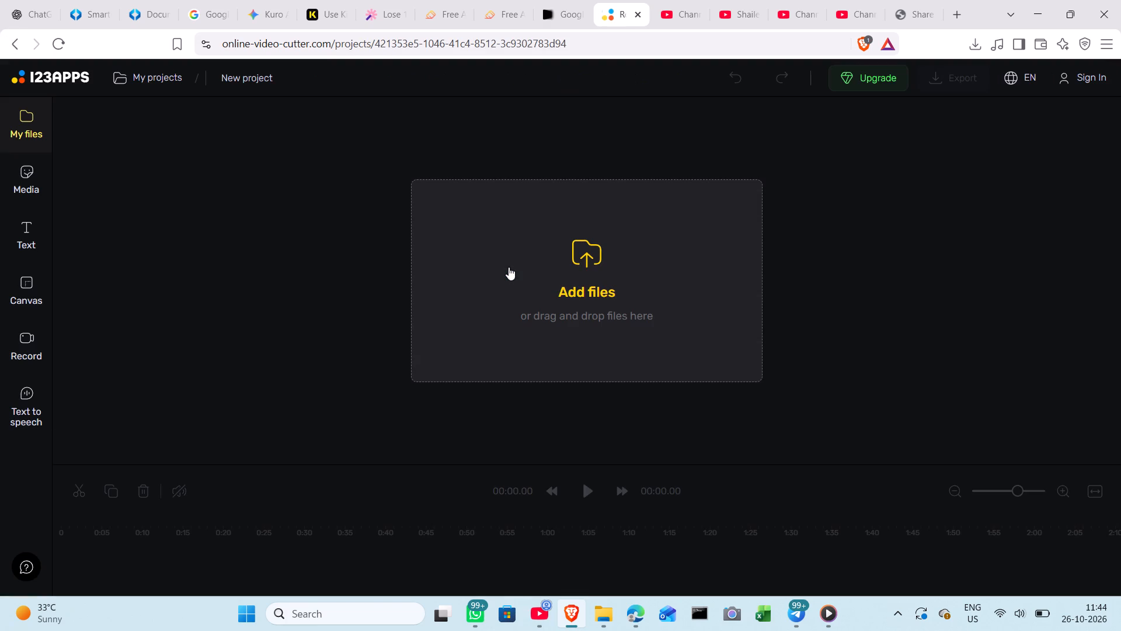
click(600, 264)
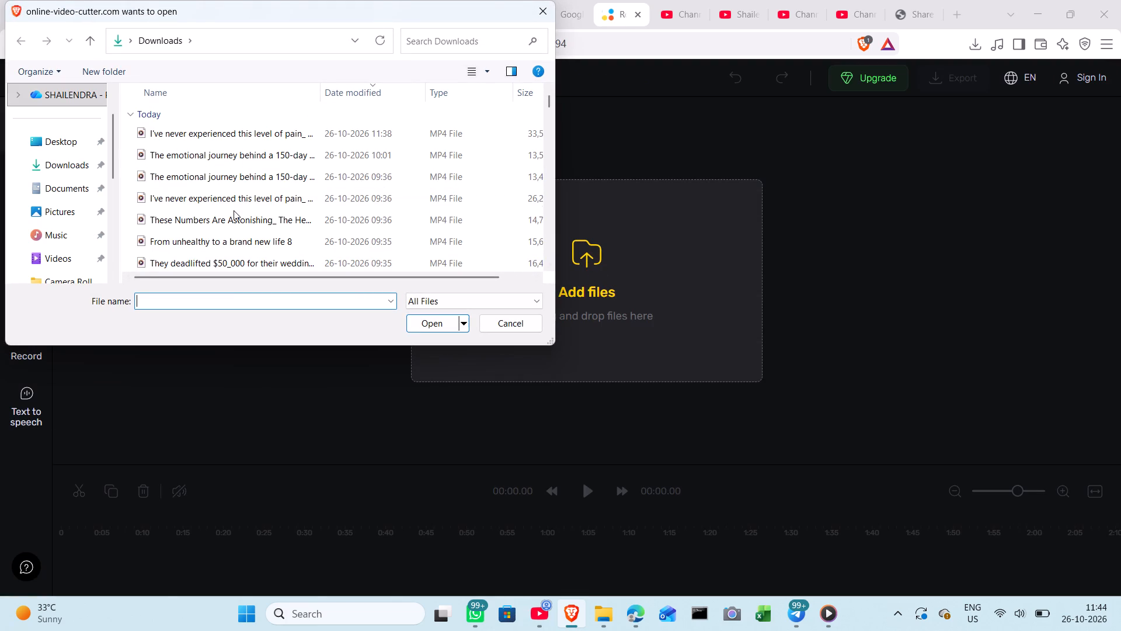
click(236, 212)
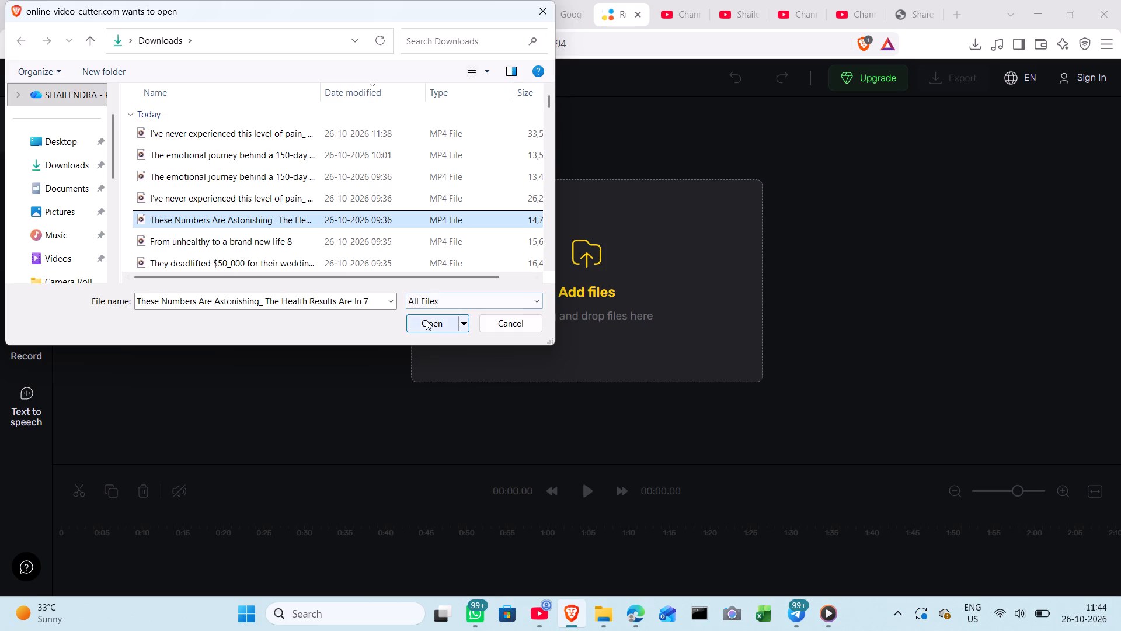
click(426, 320)
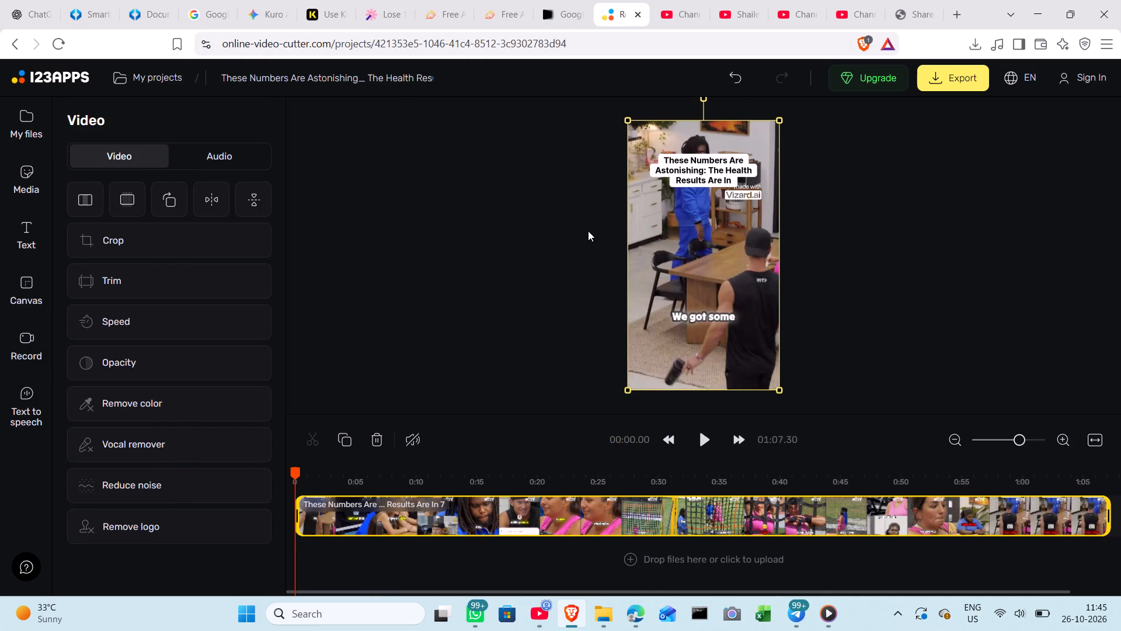
Shift the "These Numbers Are Astonishing" clip slightly down within the video frame.
click(450, 268)
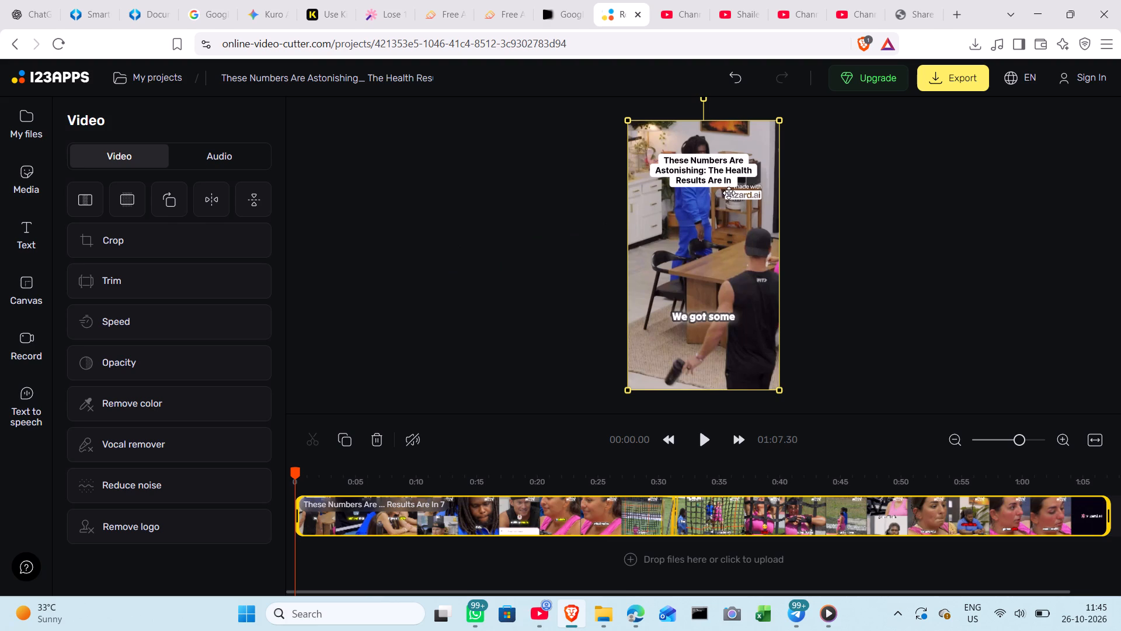
click(730, 193)
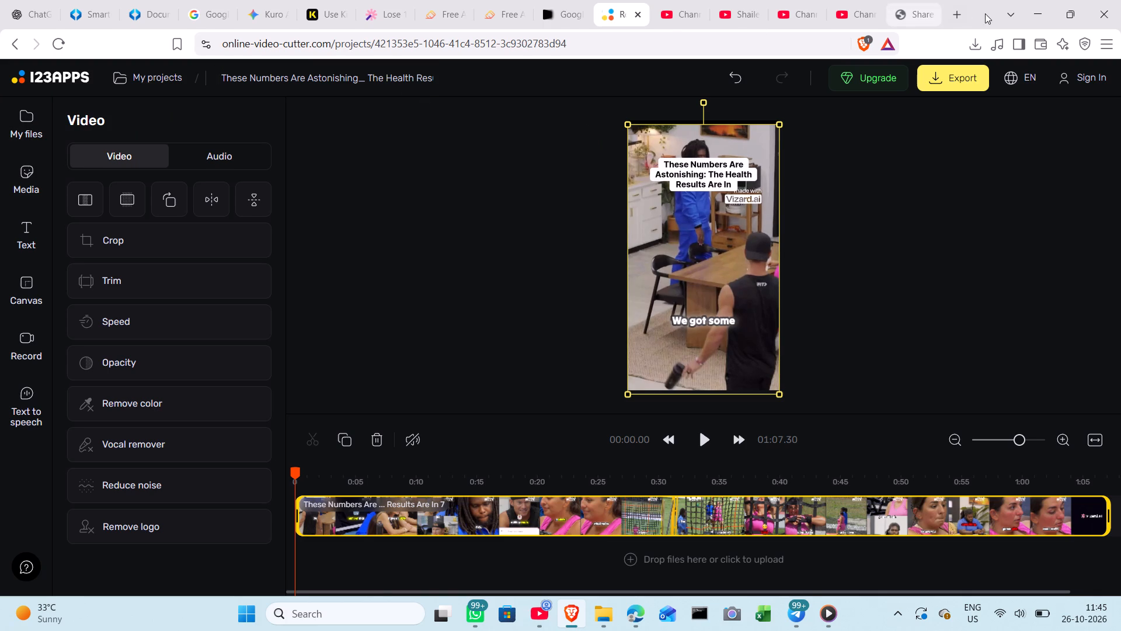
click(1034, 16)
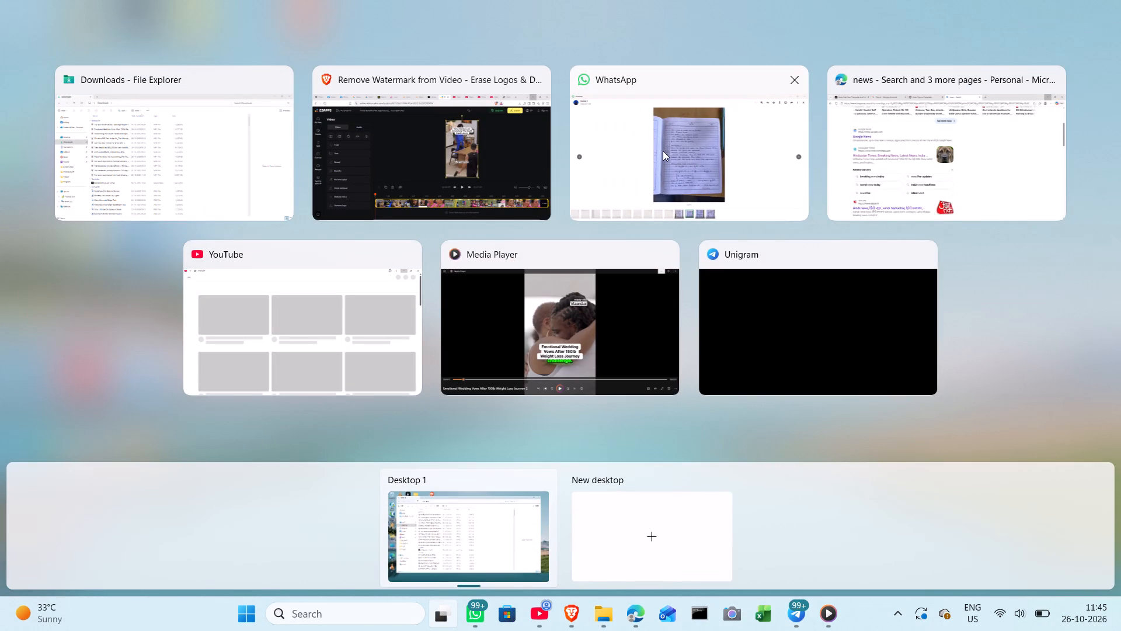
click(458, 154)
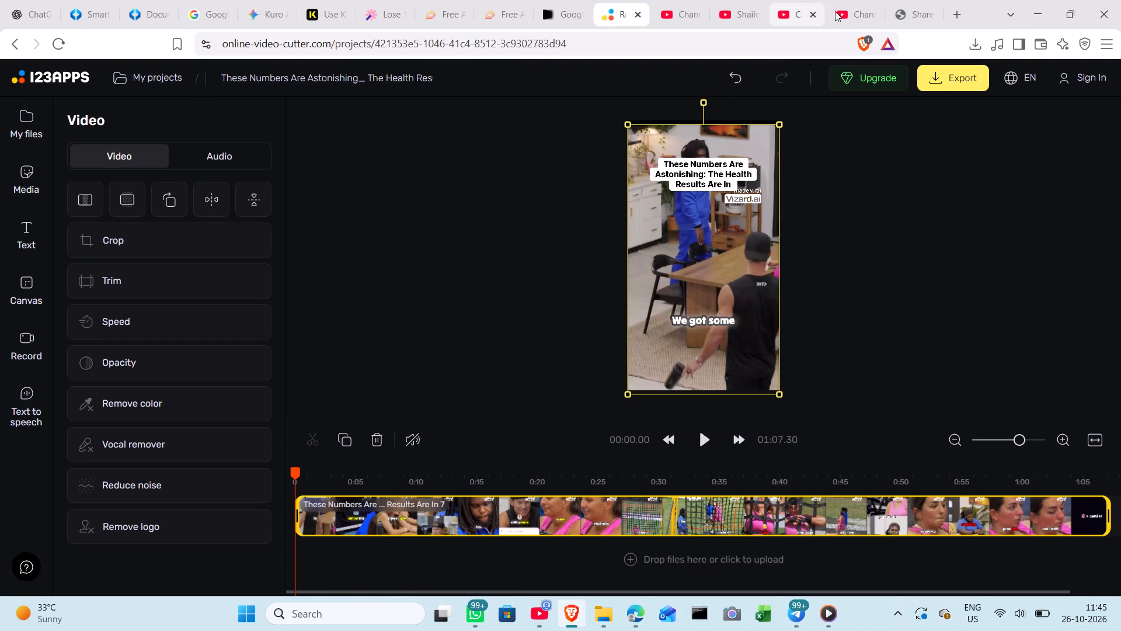
Switch to YouTube Studio and open the channel's profile customisation by way of the channel page.
click(843, 11)
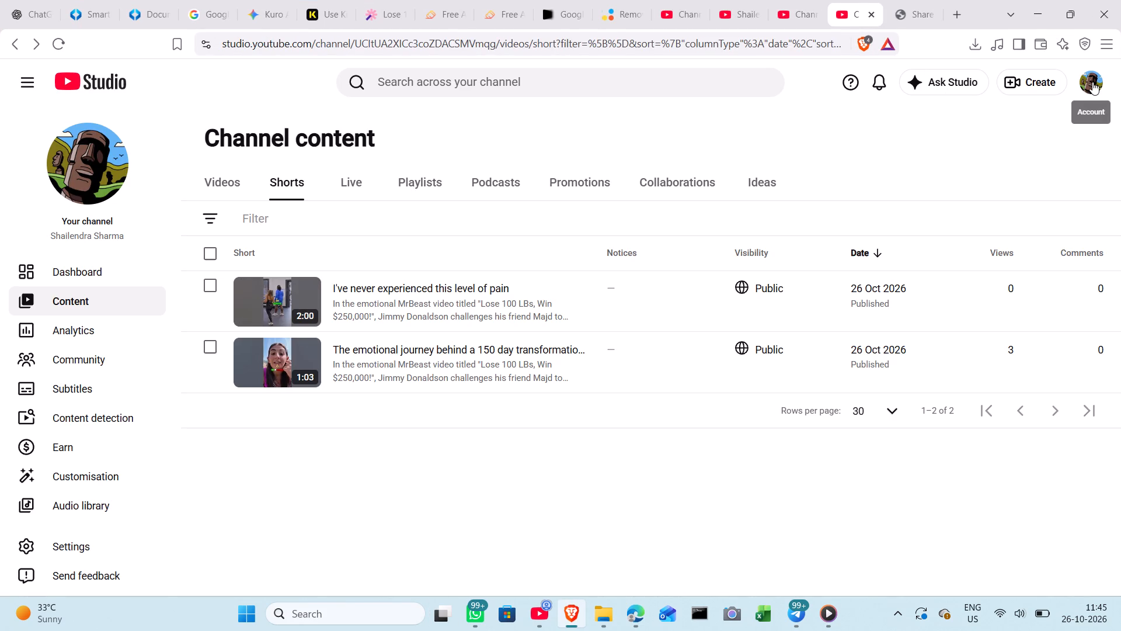
click(1092, 82)
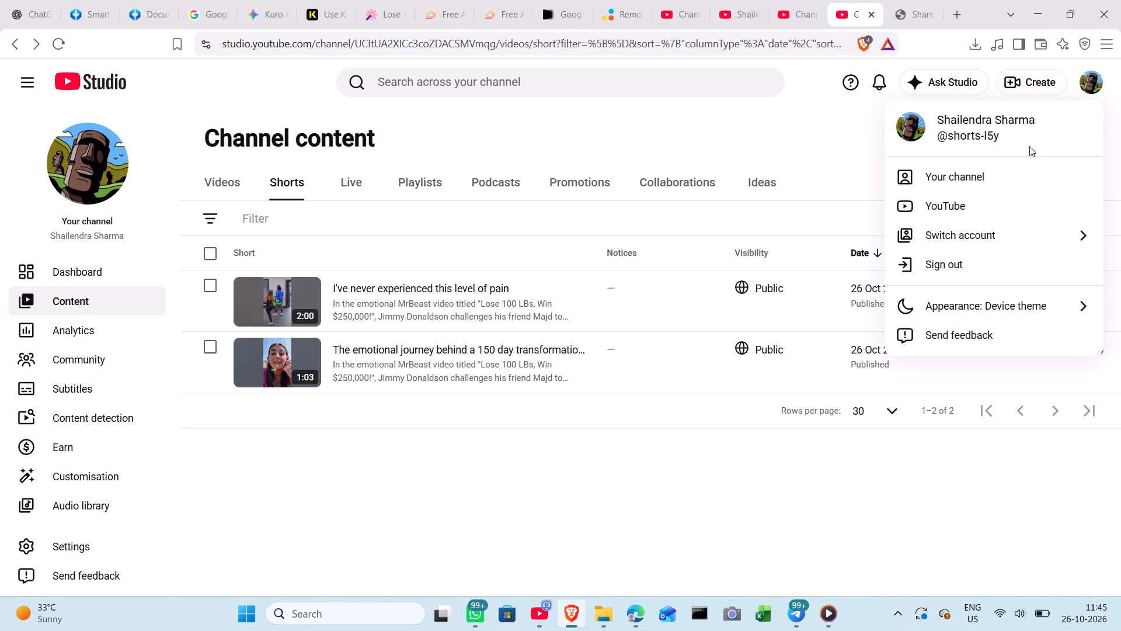
click(1005, 175)
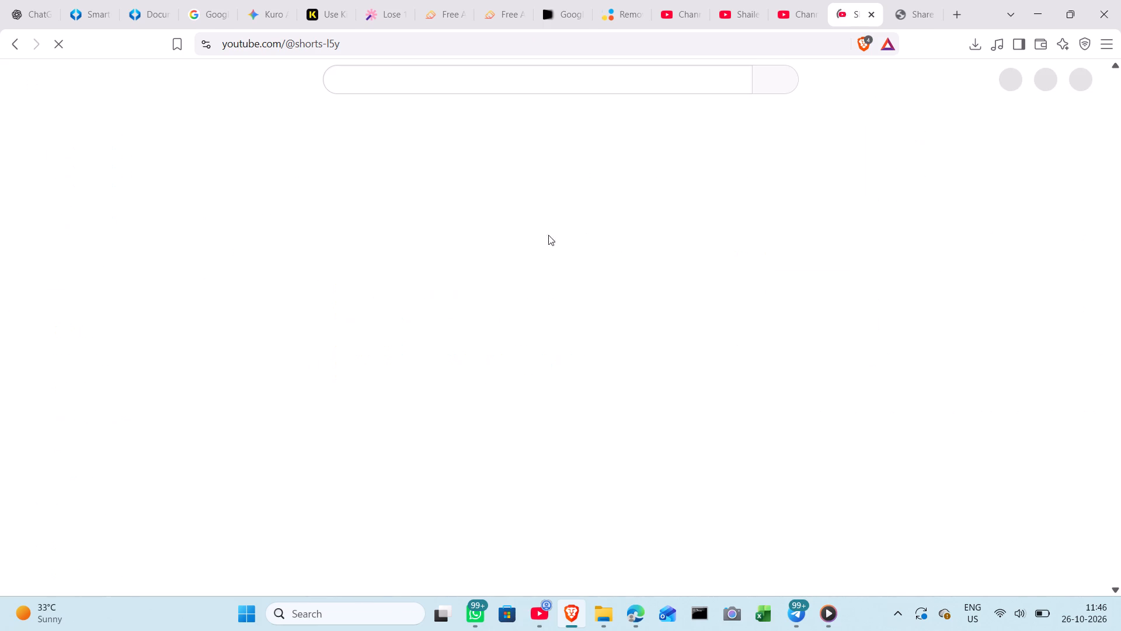
click(468, 213)
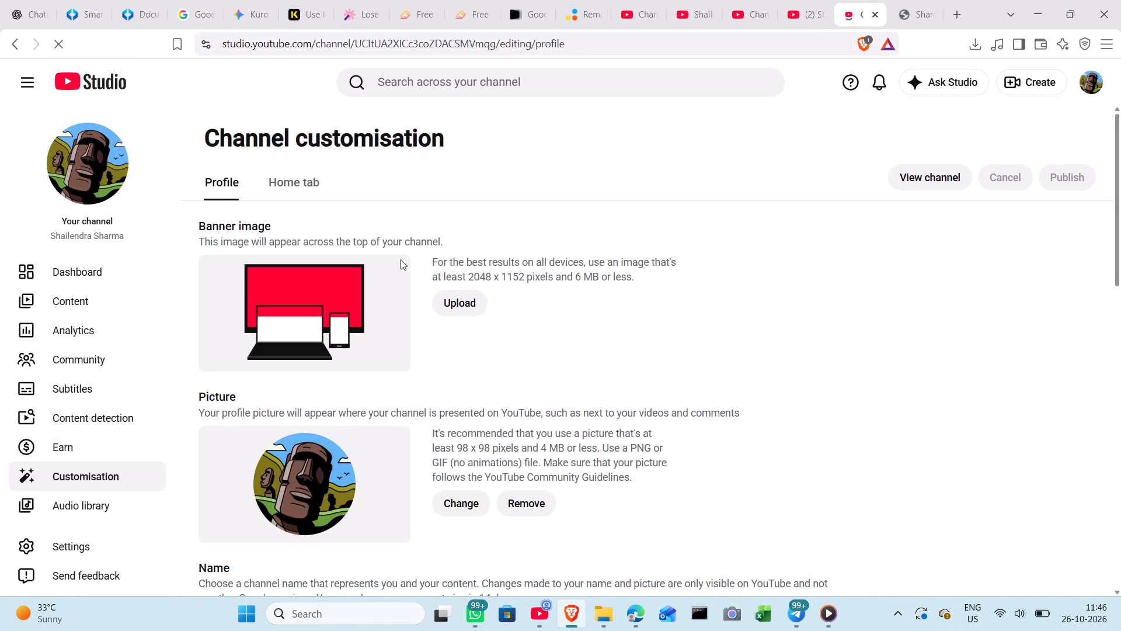
Replace the channel name with "shorts".
scroll(375, 337, down, 2)
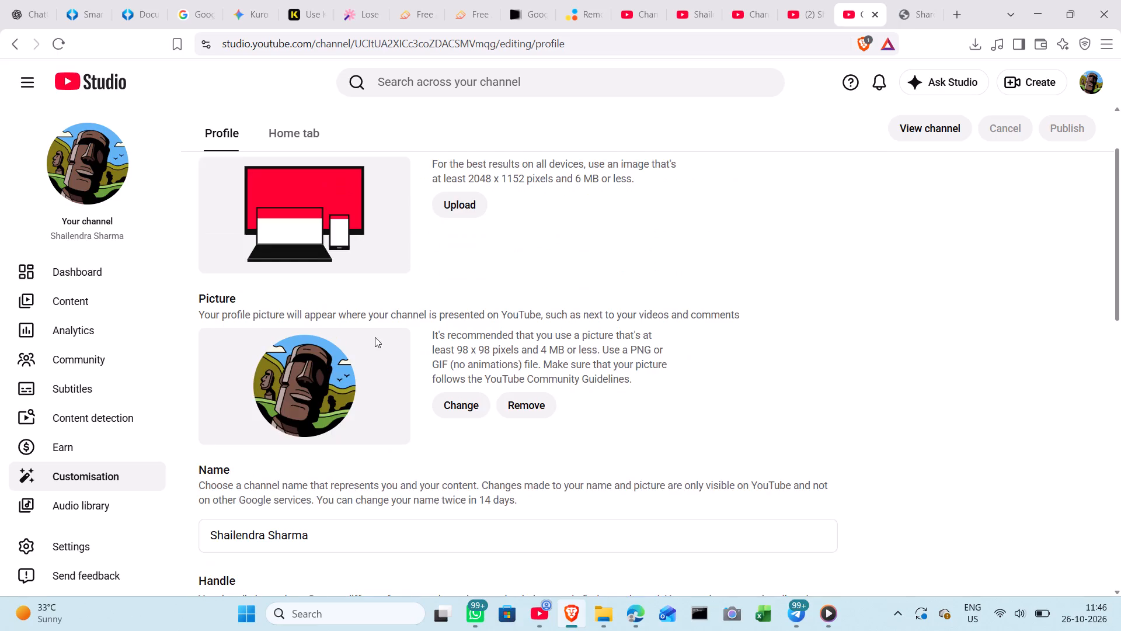
click(329, 460)
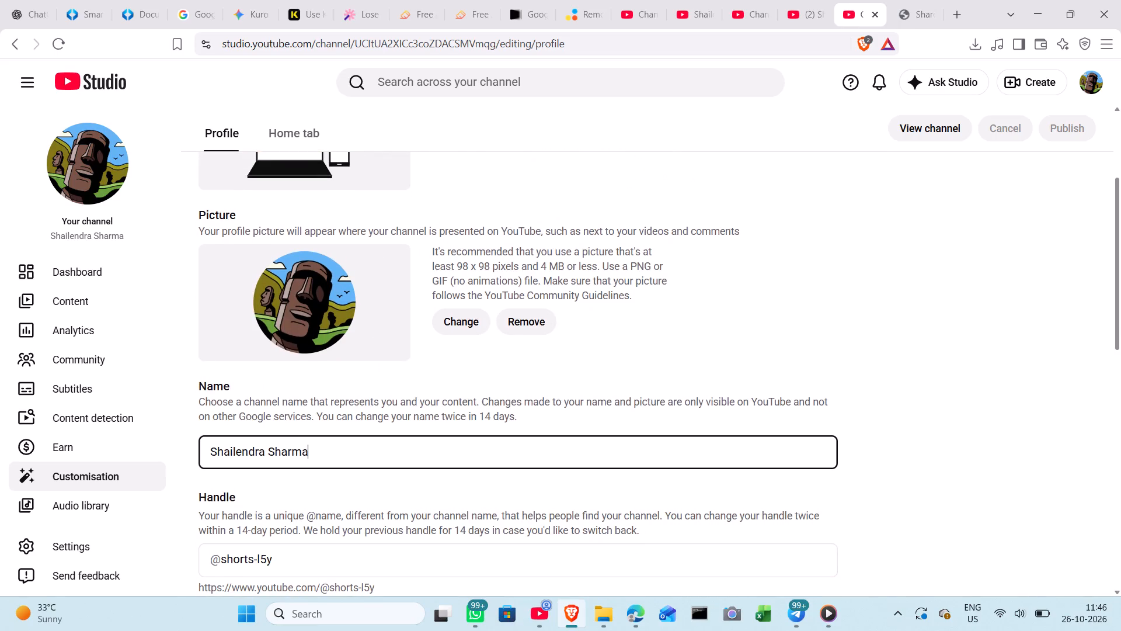
key(BackSpace)
key(BackSpace)
key(BackSpace)
key(BackSpace)
key(BackSpace)
key(BackSpace)
key(BackSpace)
key(BackSpace)
key(BackSpace)
key(BackSpace)
key(BackSpace)
key(BackSpace)
key(BackSpace)
key(BackSpace)
key(BackSpace)
key(BackSpace)
key(BackSpace)
key(BackSpace)
key(BackSpace)
key(BackSpace)
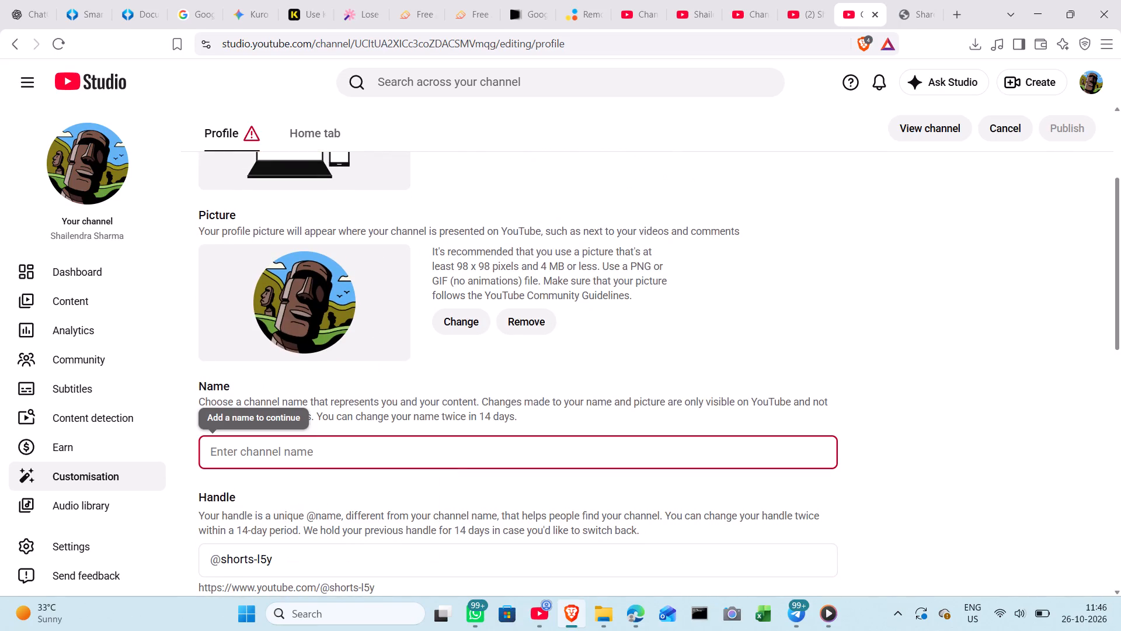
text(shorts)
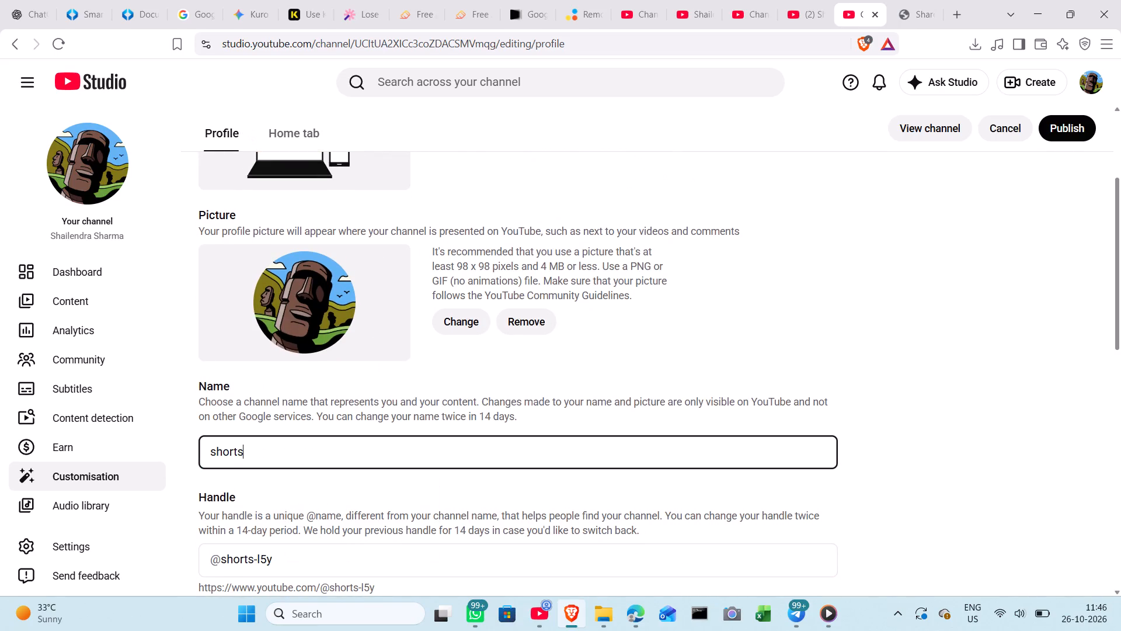
Complete the channel name as "shorts creater" and publish the profile changes.
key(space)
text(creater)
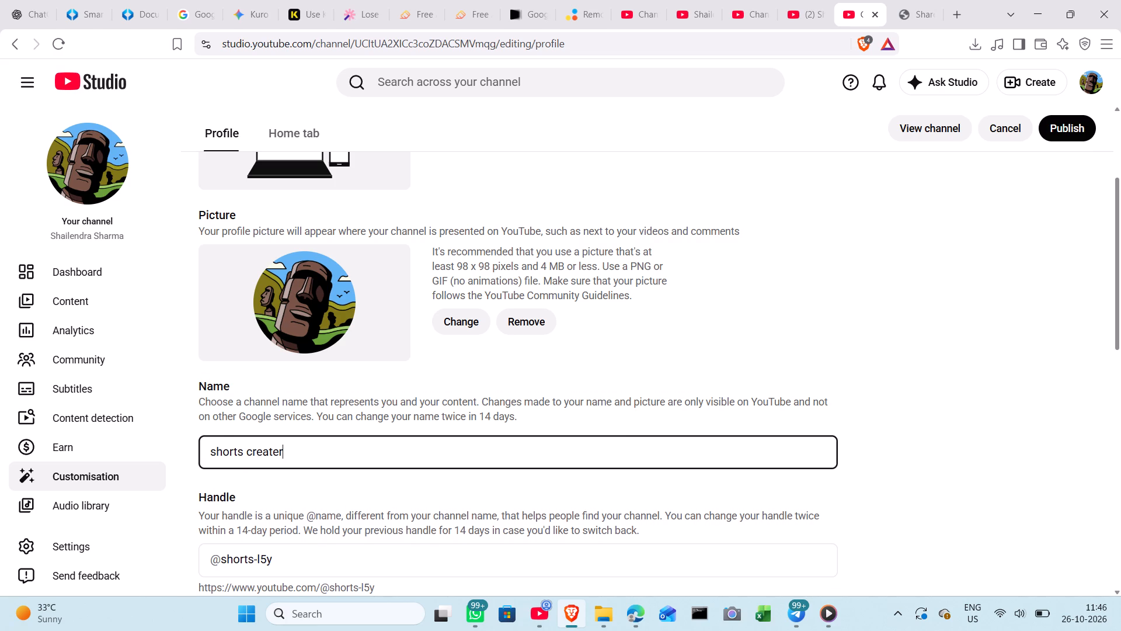
scroll(340, 511, down, 5)
scroll(297, 443, down, 1)
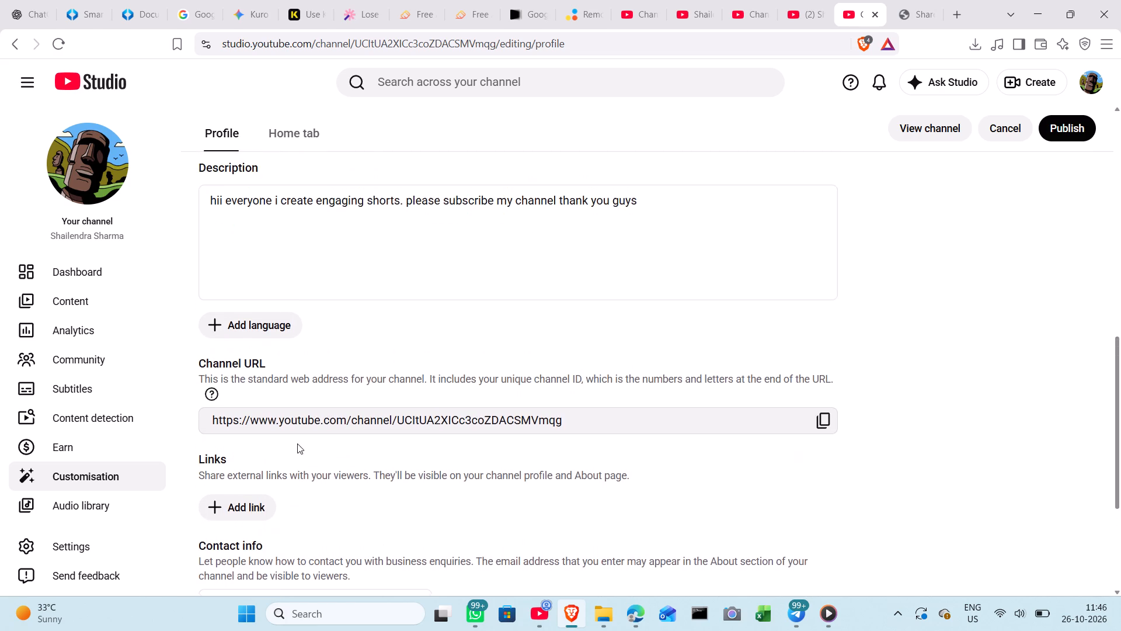
scroll(297, 443, down, 1)
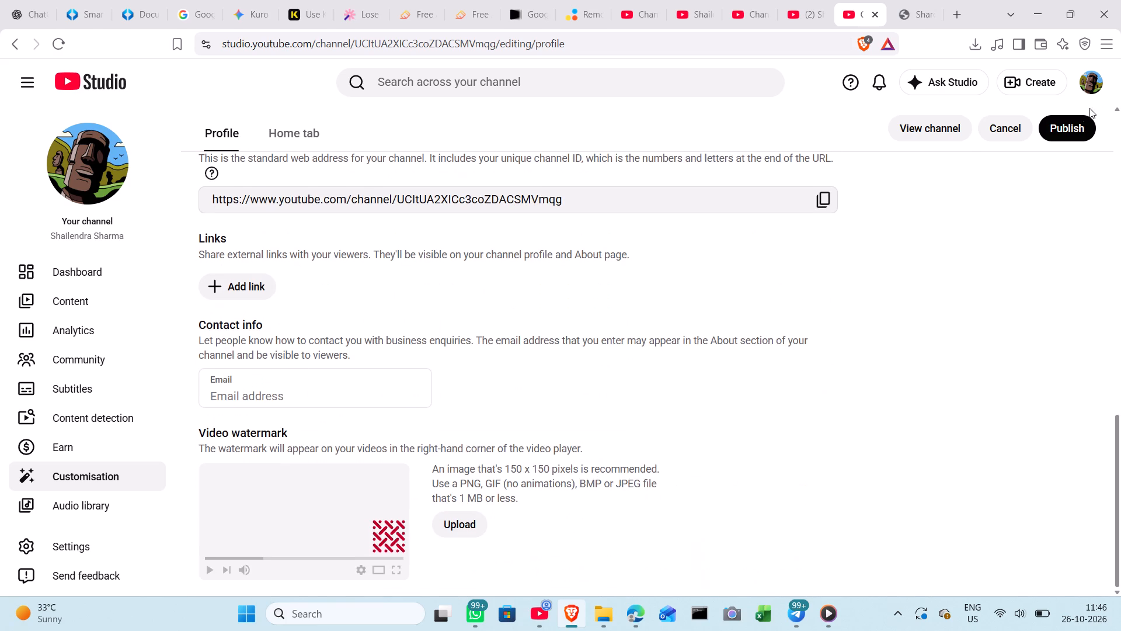
click(1074, 120)
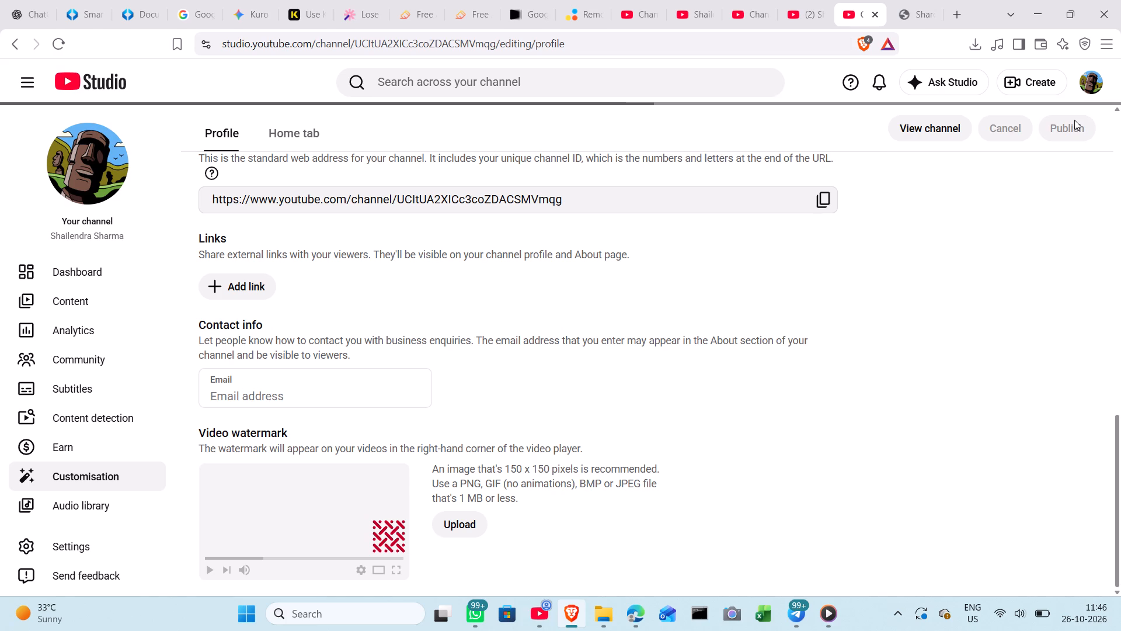
scroll(625, 257, up, 3)
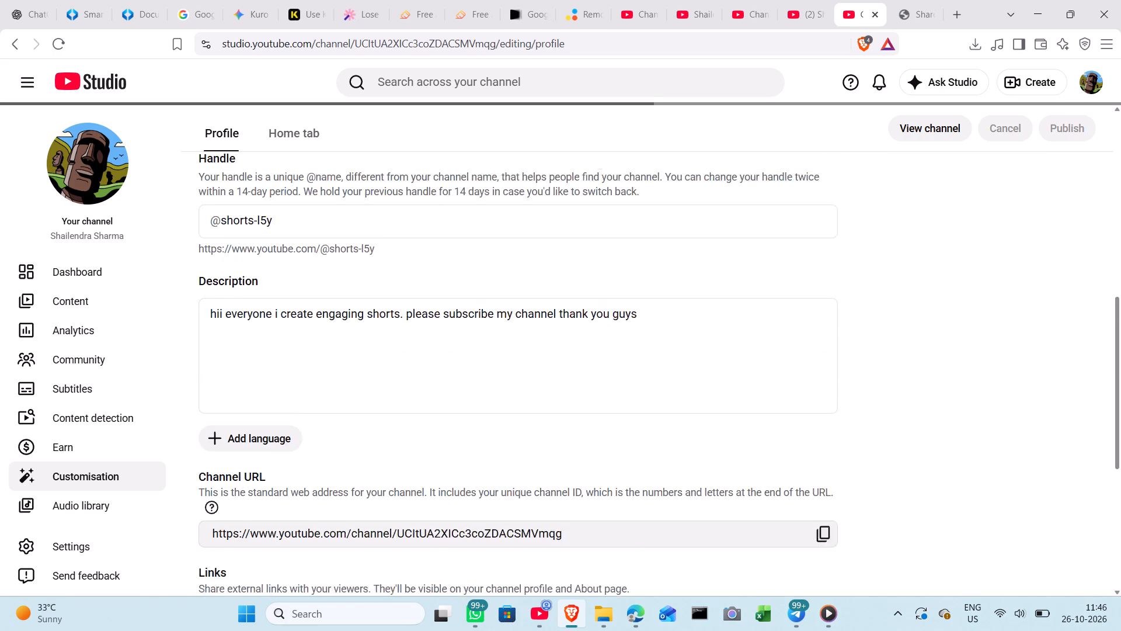
scroll(625, 257, up, 1)
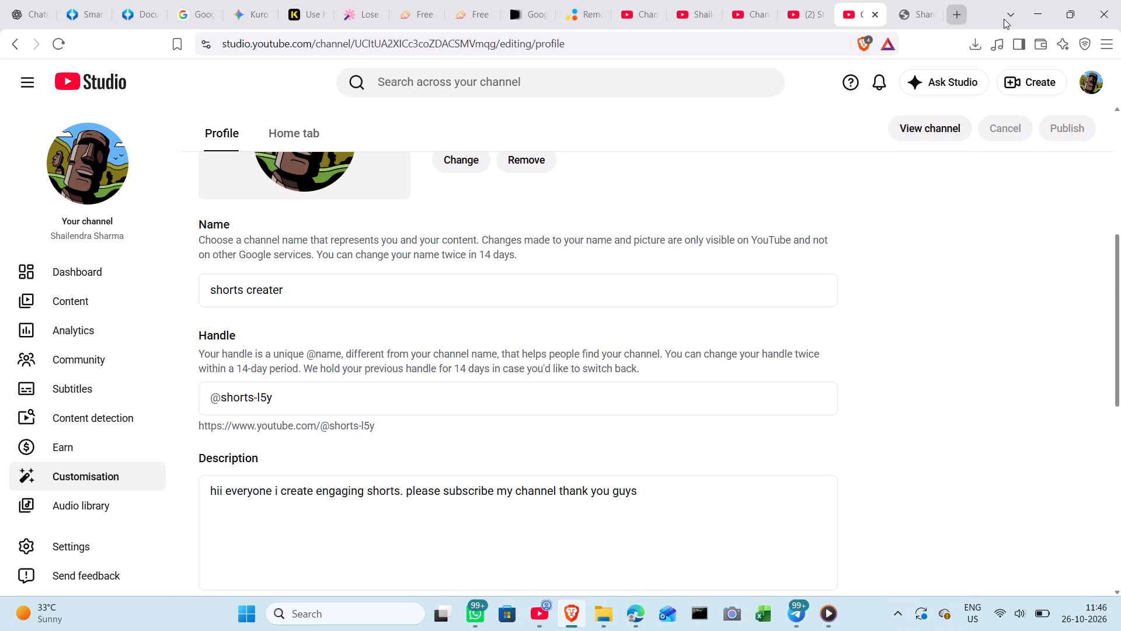
Minimise the browser to bring up the Downloads folder in File Explorer.
click(1045, 18)
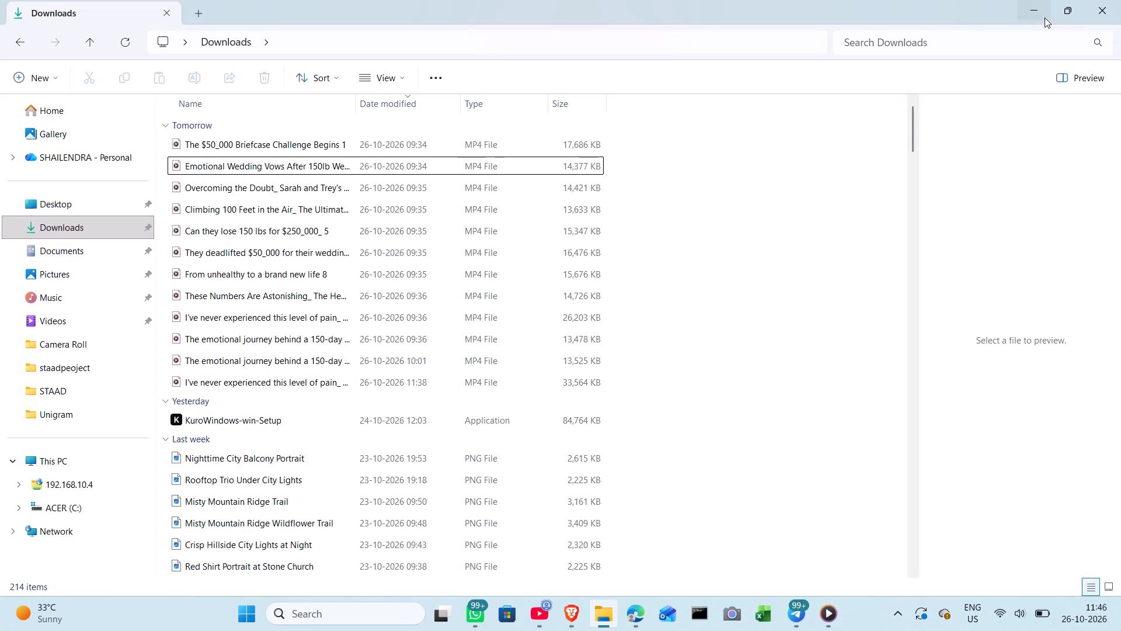